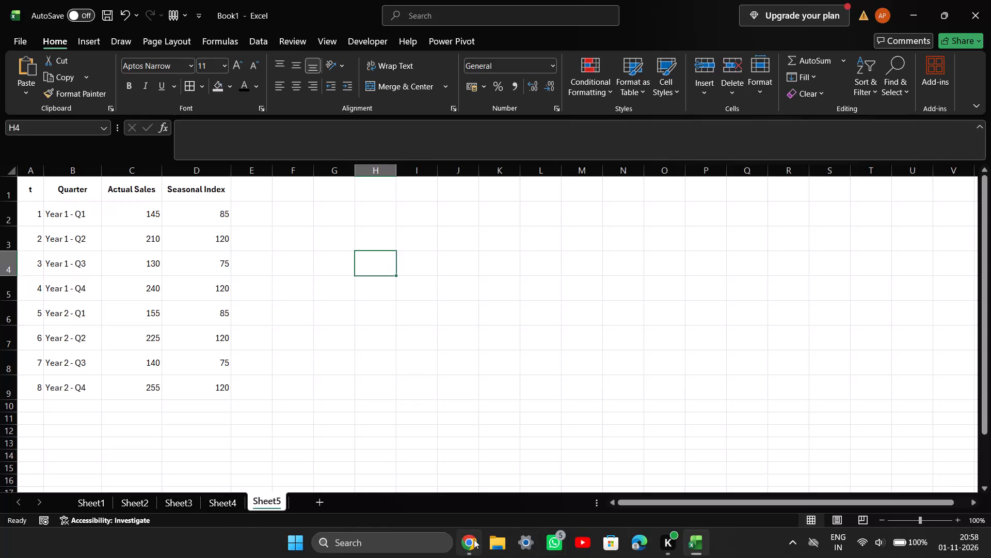
Refine Sheet5's column widths: fit Actual Sales to its contents, widen Quarter slightly and narrow the t column slightly.
double_click(163, 203)
double_click(163, 188)
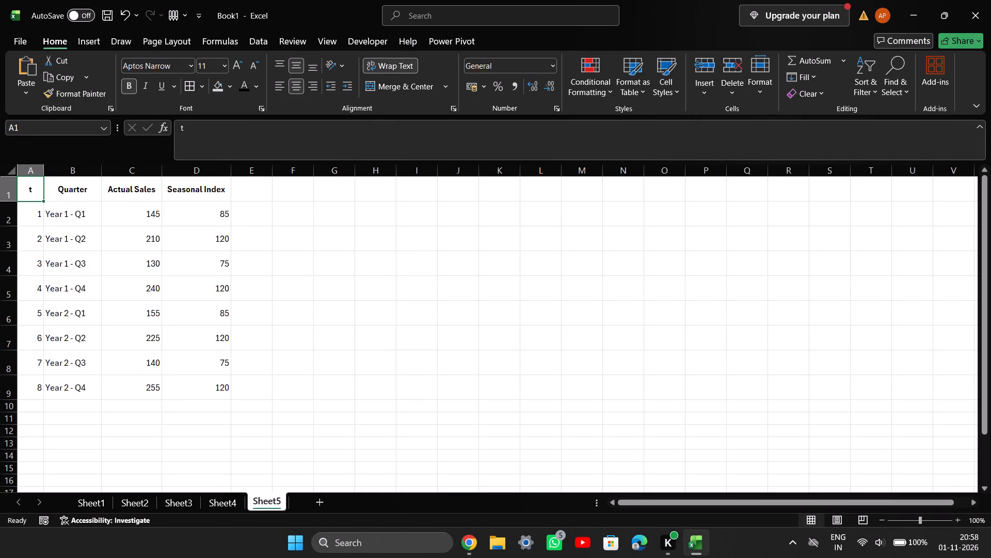
double_click(162, 188)
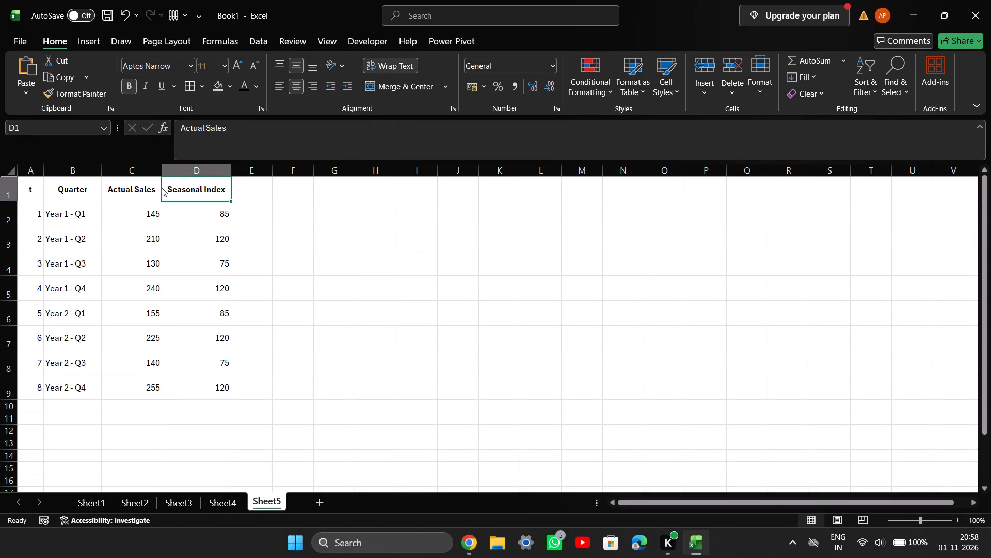
double_click(162, 188)
double_click(163, 174)
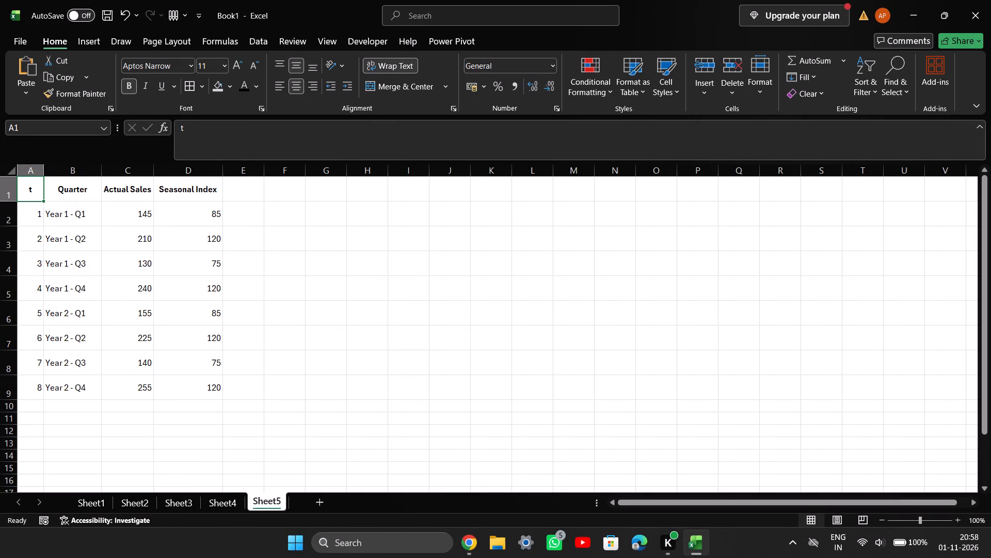
left_click(401, 259)
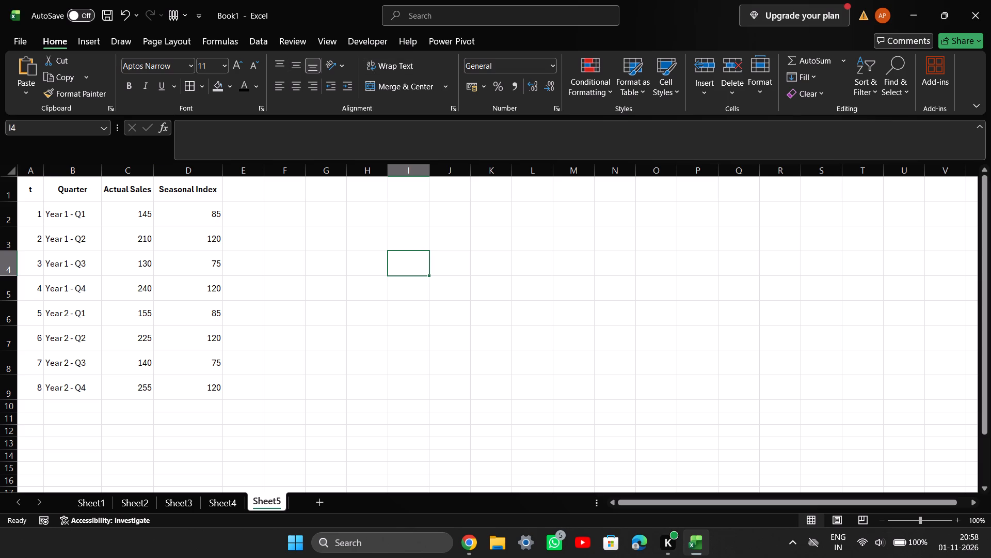
left_click_drag(99, 187, 124, 192)
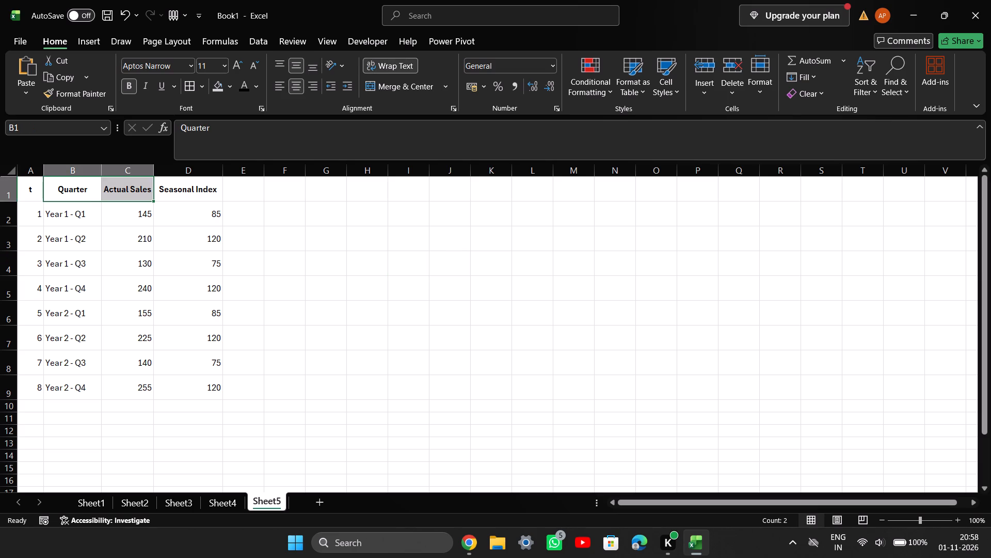
left_click(102, 189)
left_click_drag(103, 168, 114, 174)
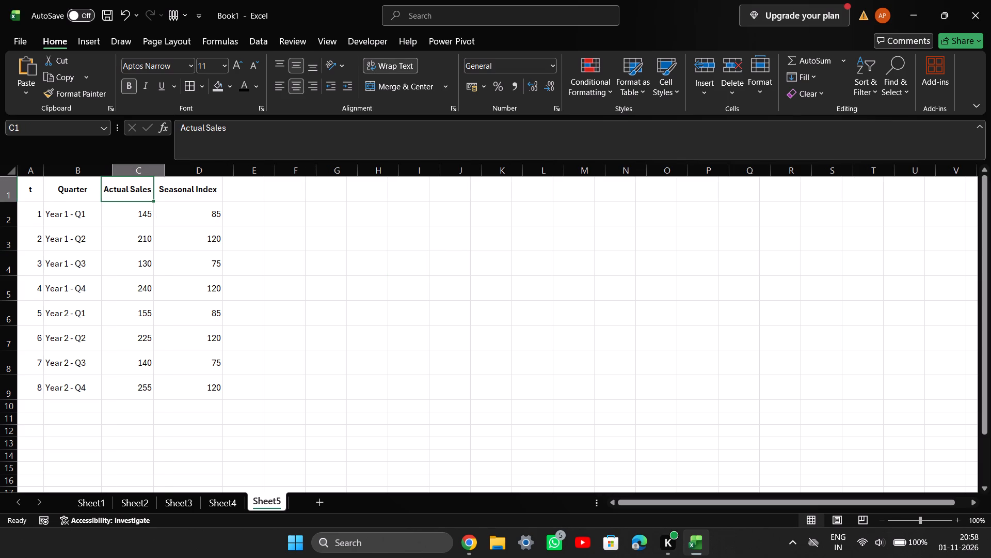
double_click(46, 169)
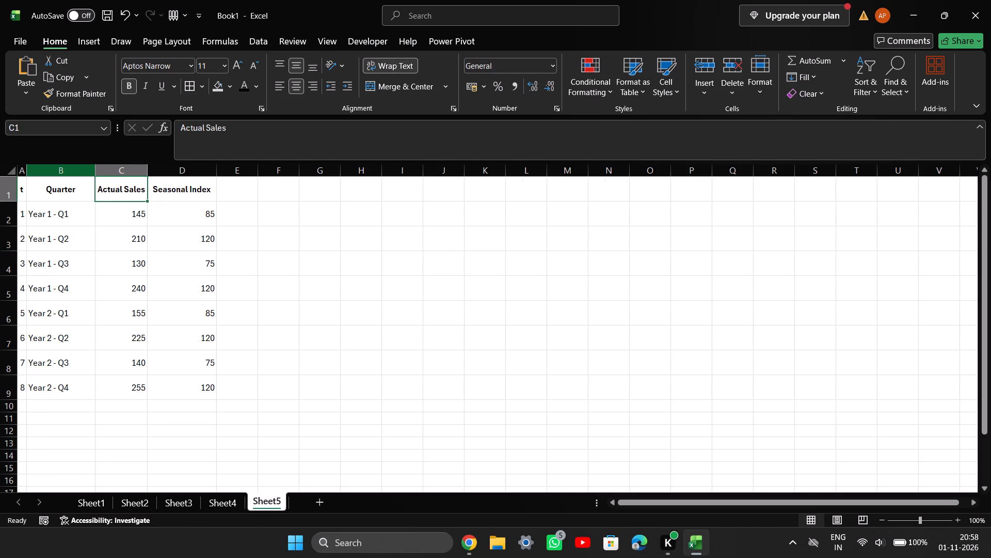
left_click_drag(29, 168, 43, 172)
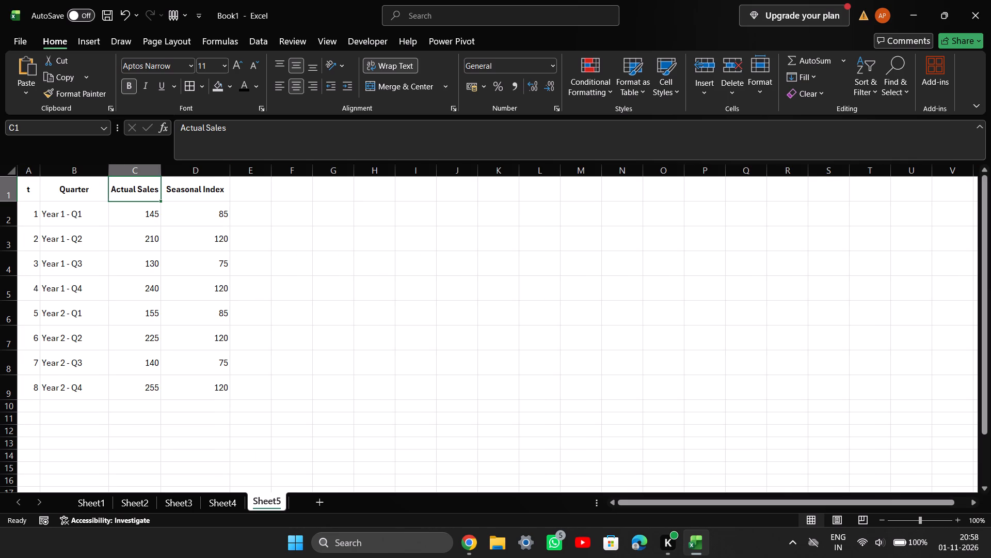
left_click(315, 187)
AutoFit the row height of the whole data table A1:D9 on Sheet5.
left_click_drag(21, 179, 227, 357)
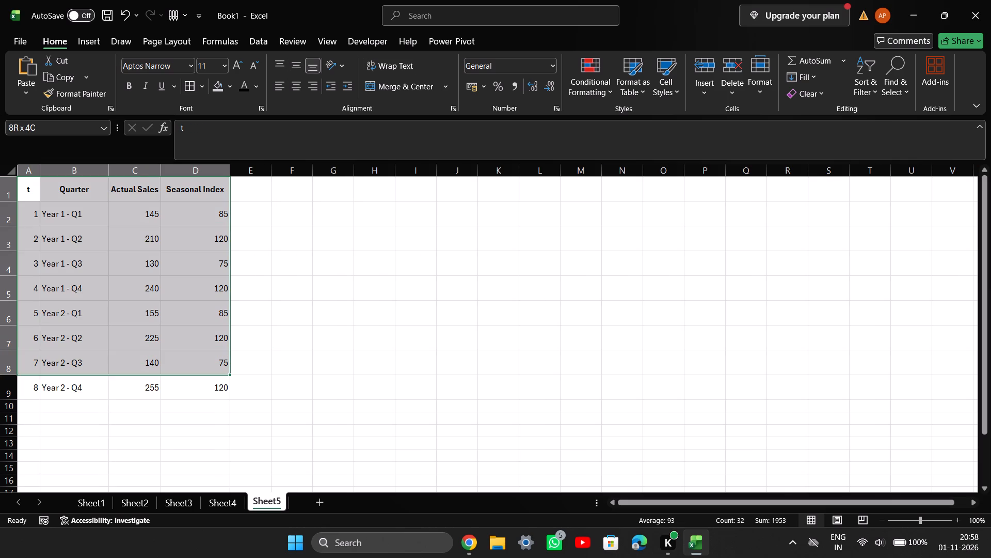
left_click_drag(227, 357, 222, 378)
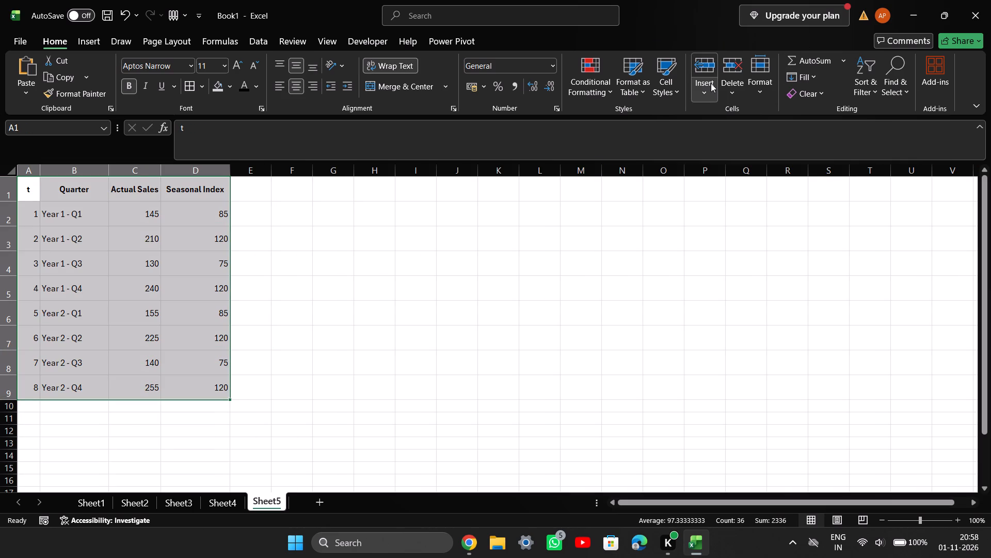
left_click(752, 84)
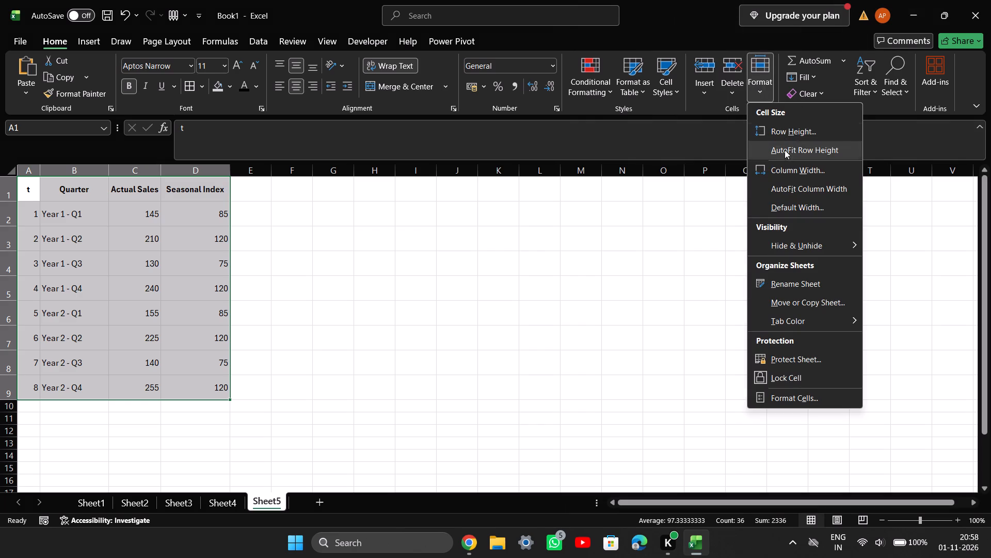
left_click(805, 153)
left_click(374, 203)
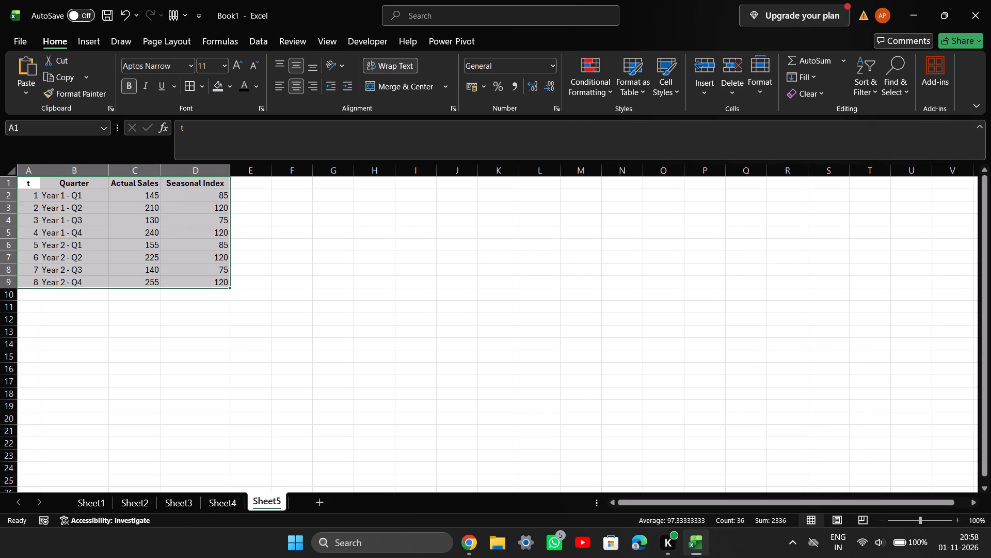
left_click(245, 180)
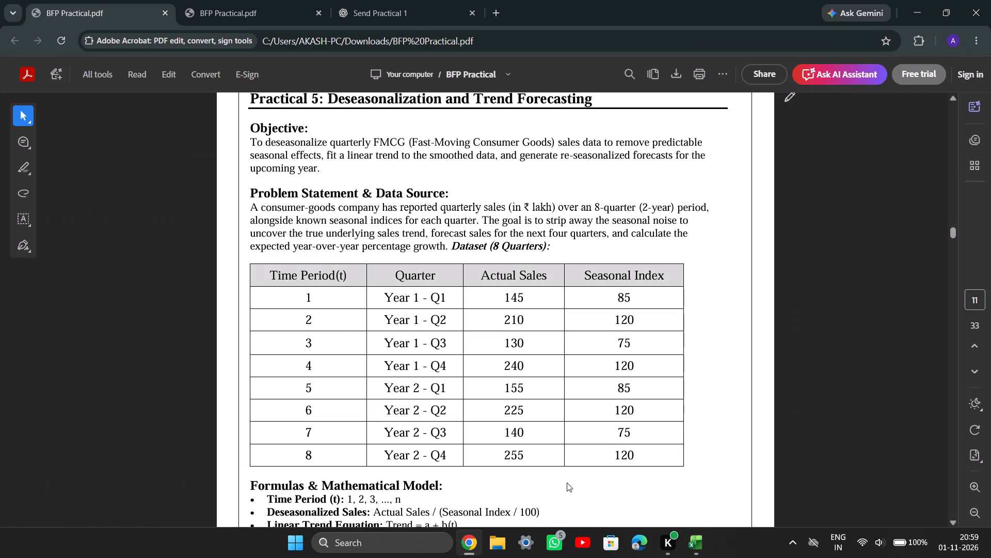
scroll(461, 299, "down", 8)
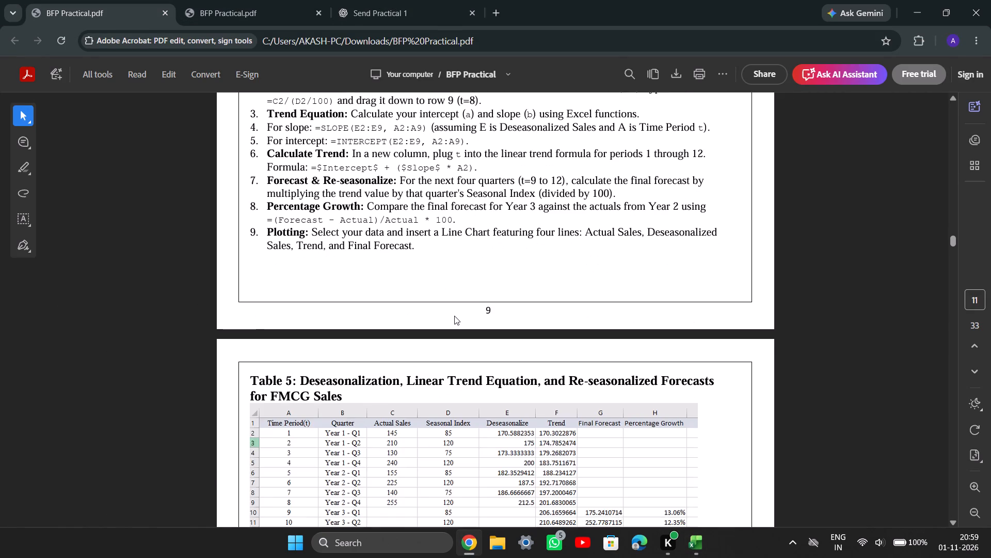
scroll(456, 315, "down", 1)
Return to Excel and fill the E2 deseasonalization formula down to E9.
left_click(688, 537)
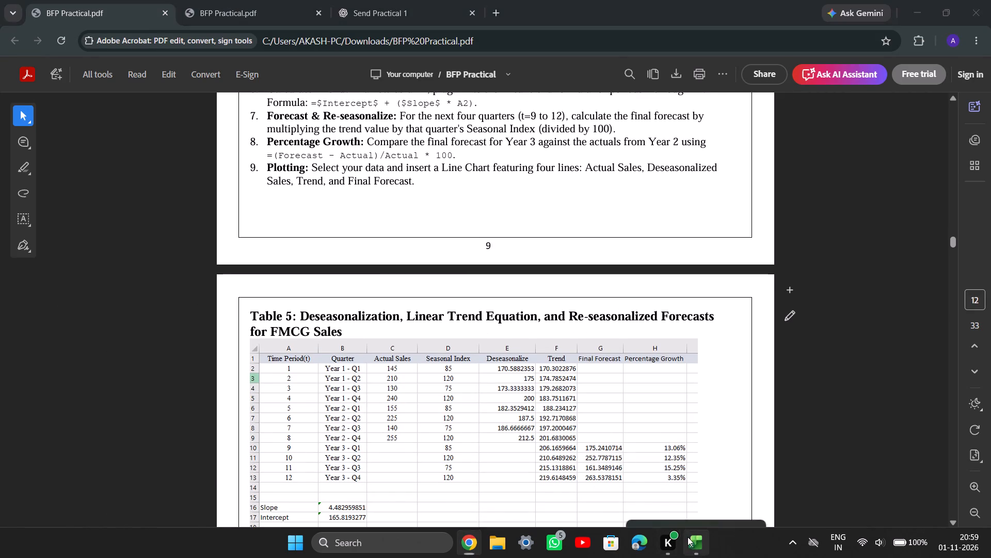
double_click(296, 200)
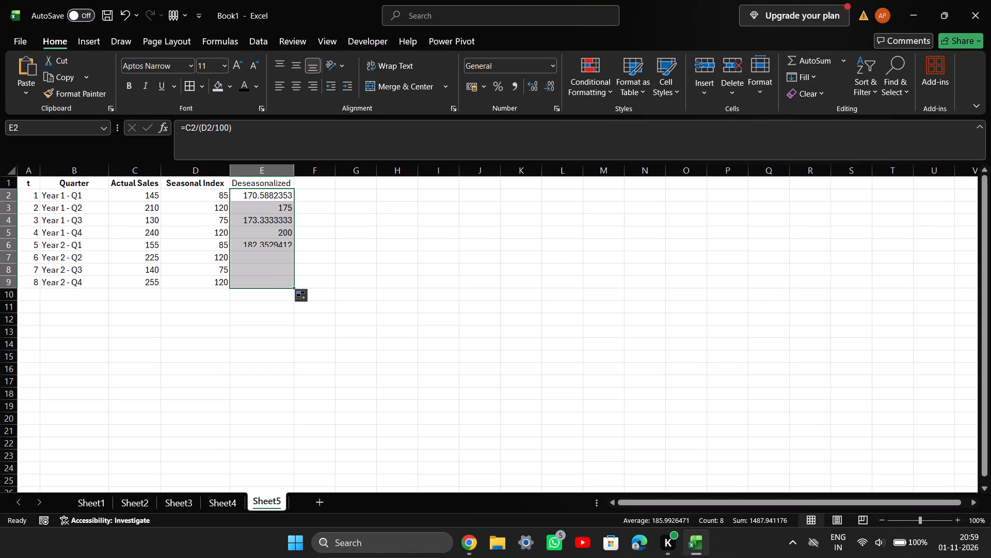
left_click(313, 182)
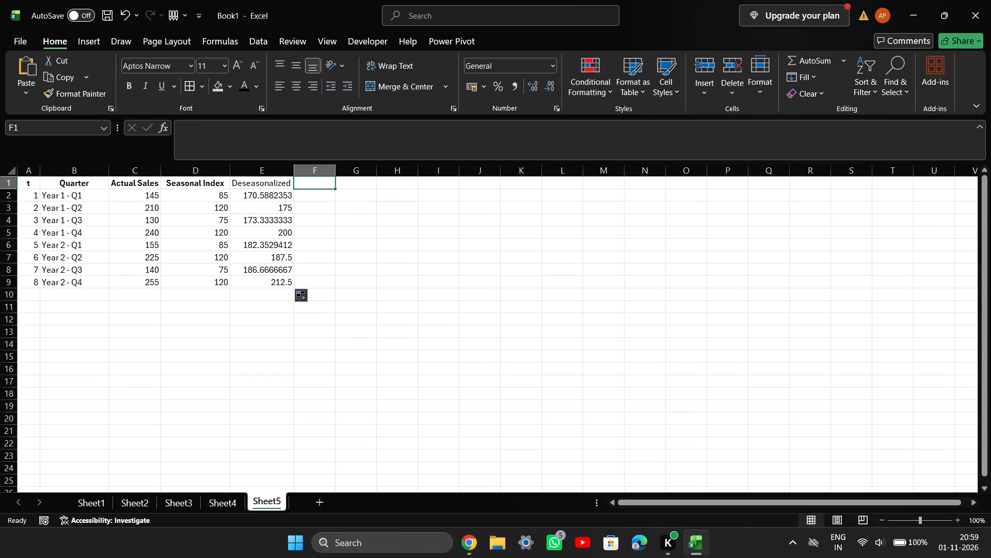
Check Table 5's column layout in the practical PDF in Chrome, and return to cell F1 in Excel.
left_click(471, 531)
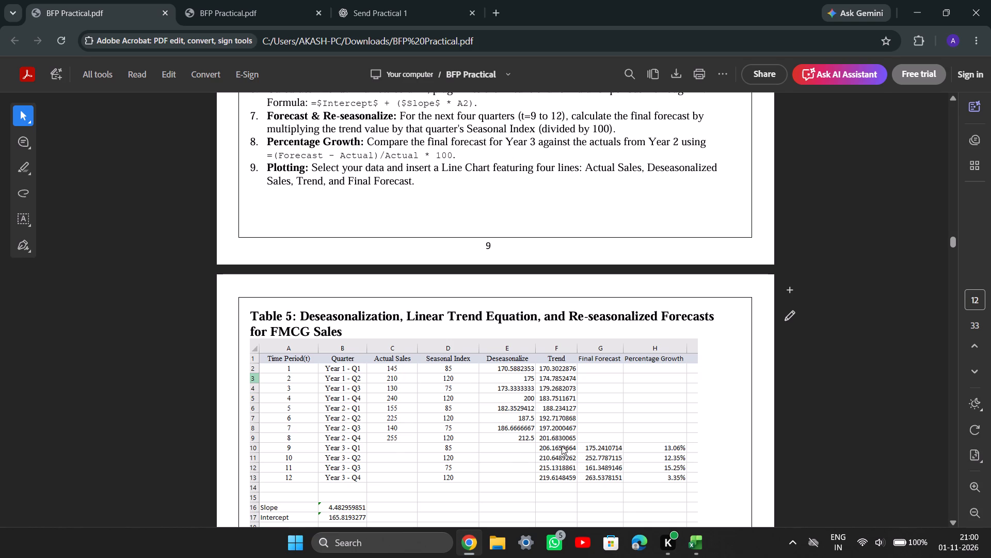
left_click(696, 544)
left_click(313, 184)
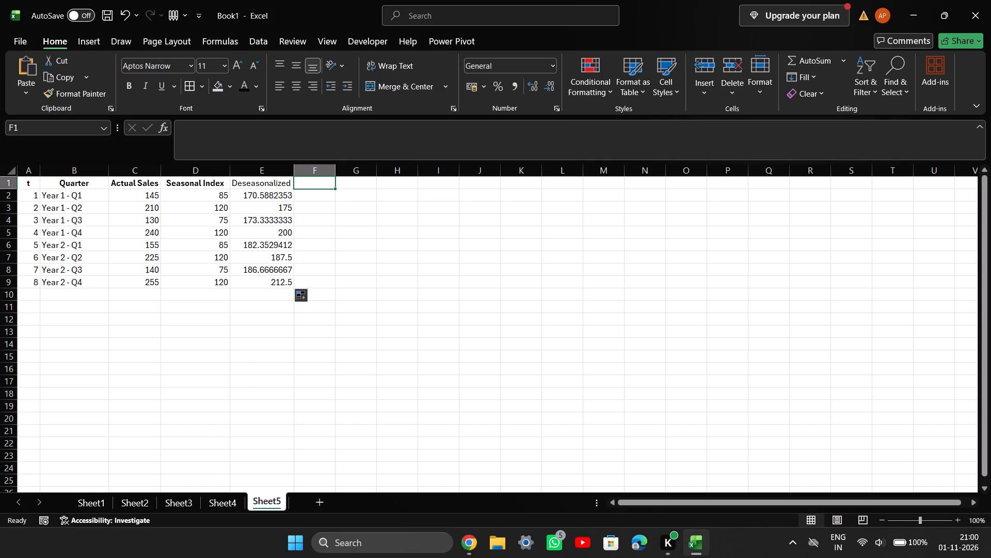
Switch to ChatGPT's instructions in Chrome, copy the label Slope from Step 3, and return to Excel.
left_click(471, 529)
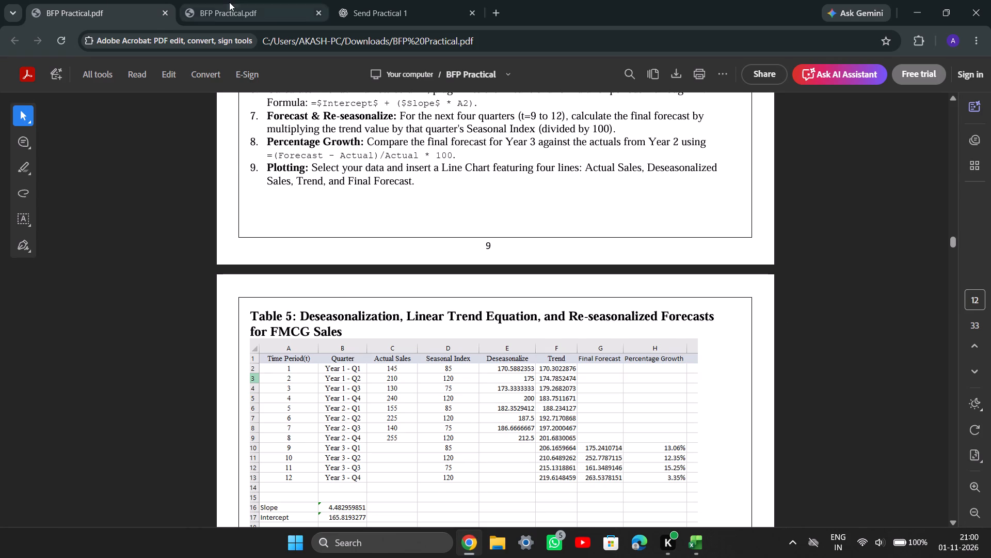
left_click(229, 2)
left_click(371, 0)
scroll(407, 223, "down", 2)
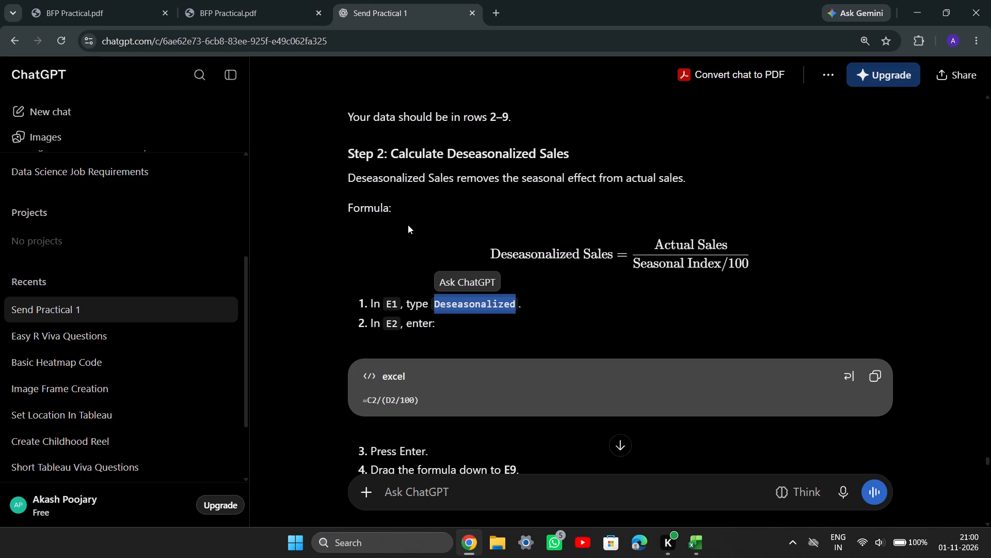
scroll(408, 225, "down", 5)
scroll(455, 199, "up", 2)
left_click(453, 240)
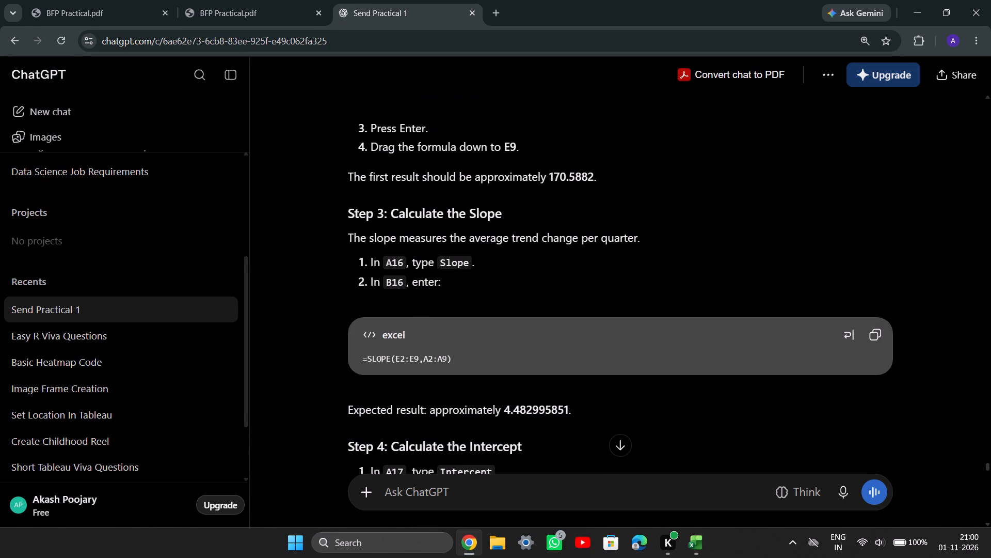
scroll(453, 240, "up", 2)
scroll(453, 240, "down", 1)
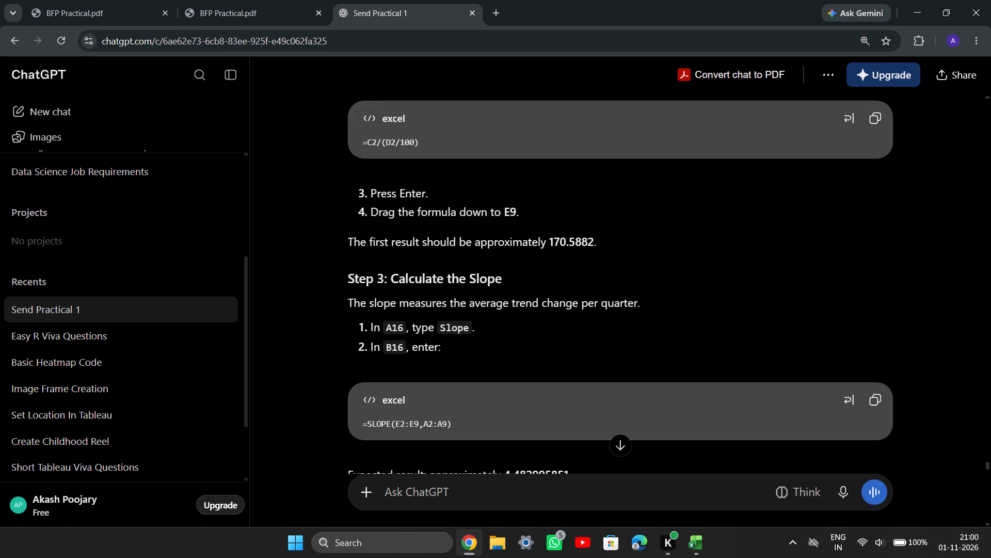
left_click_drag(441, 324, 468, 324)
key("ctrl+c")
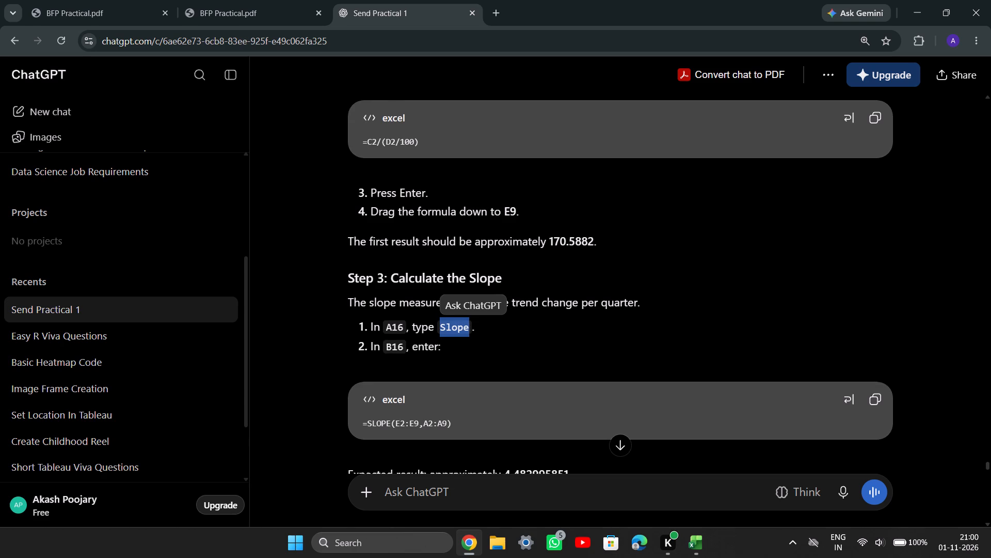
left_click(695, 541)
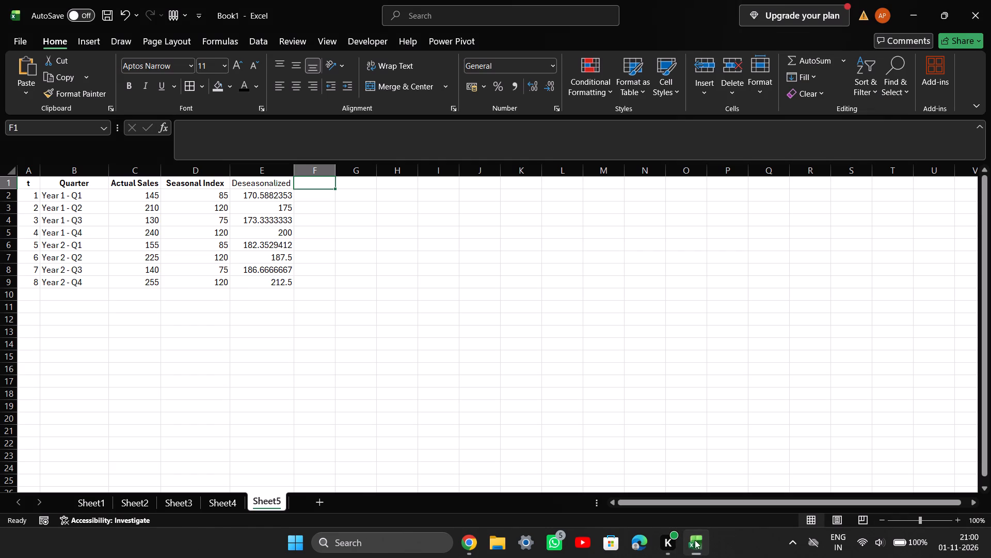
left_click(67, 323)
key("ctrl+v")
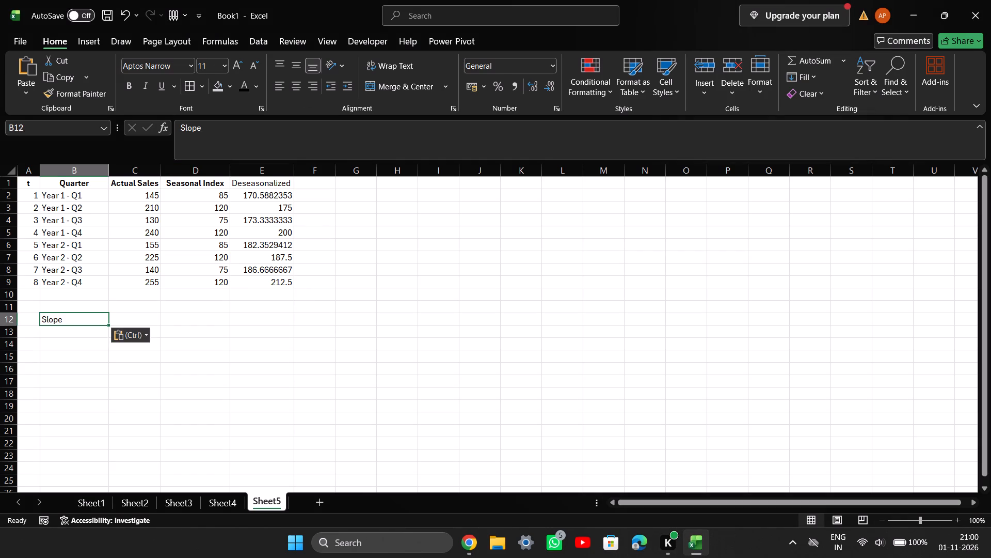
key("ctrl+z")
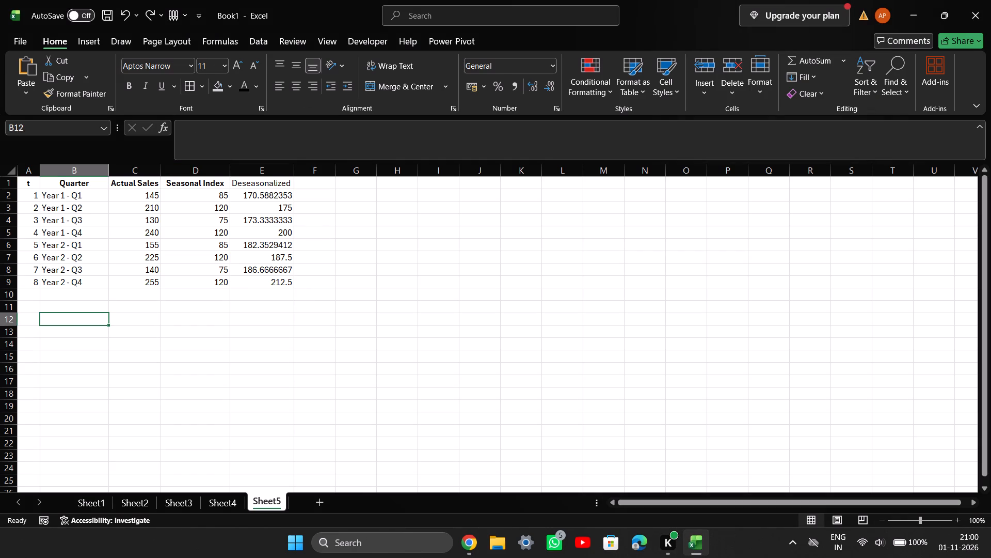
Paste the label Slope into cell A12 and widen column A.
left_click(29, 323)
key("ctrl+v")
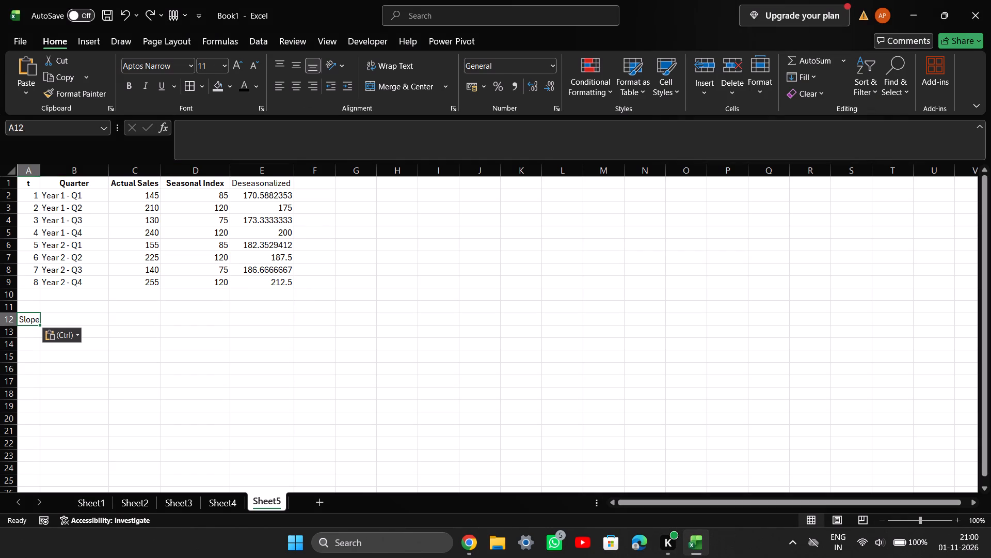
left_click_drag(41, 172, 60, 167)
Copy the formula =SLOPE(E2:E9,A2:A9) from ChatGPT's Step 3 in Chrome and paste it into cell B12 in Excel.
left_click(463, 551)
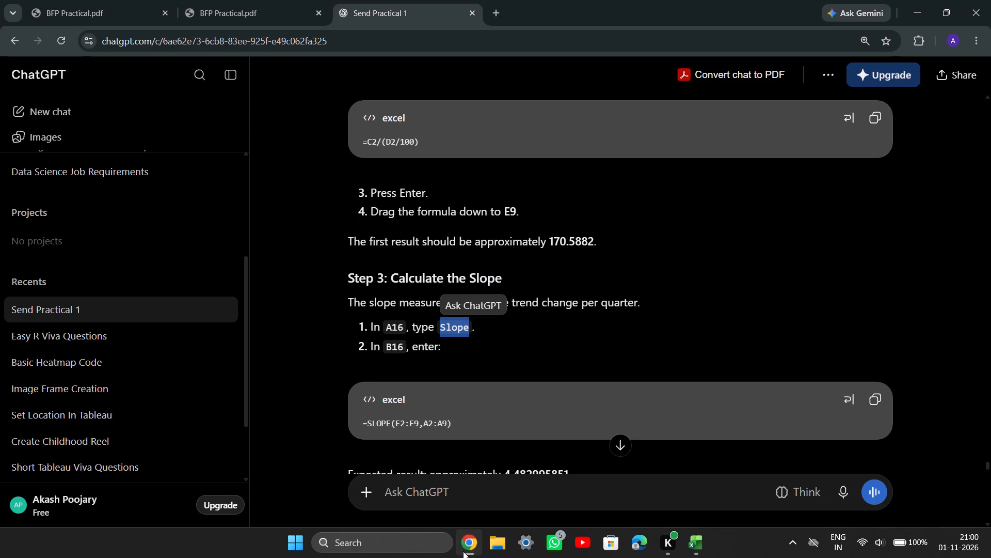
left_click(259, 0)
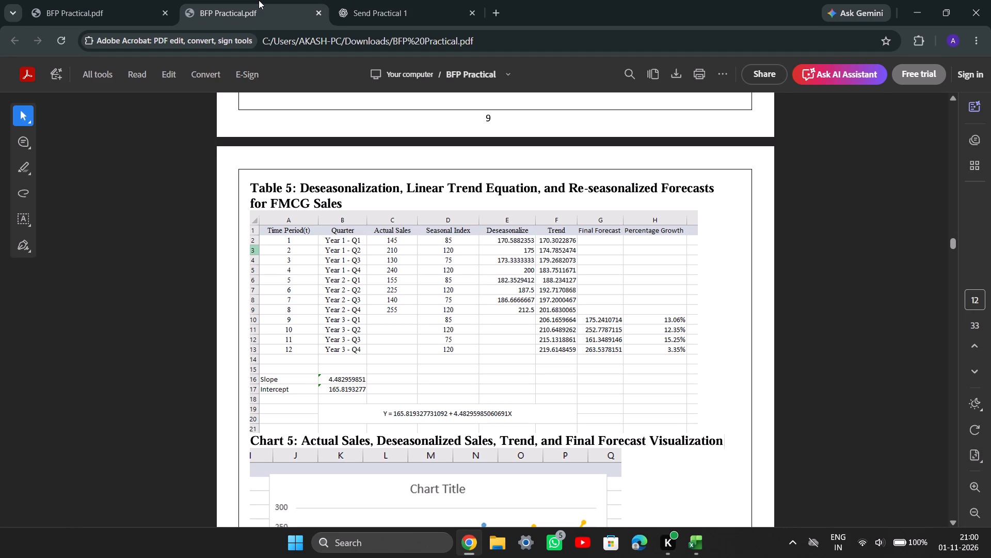
left_click(387, 0)
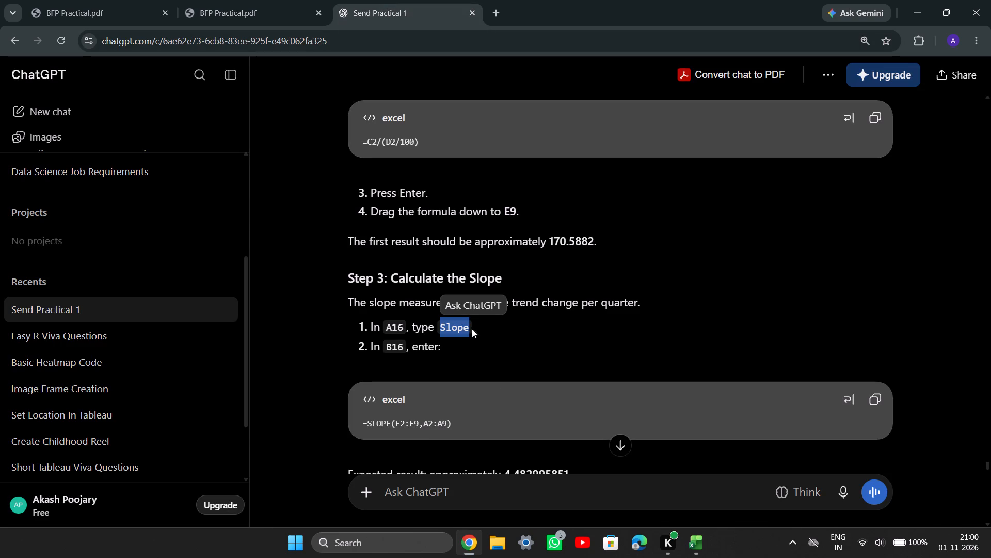
left_click(870, 393)
scroll(425, 409, "down", 5)
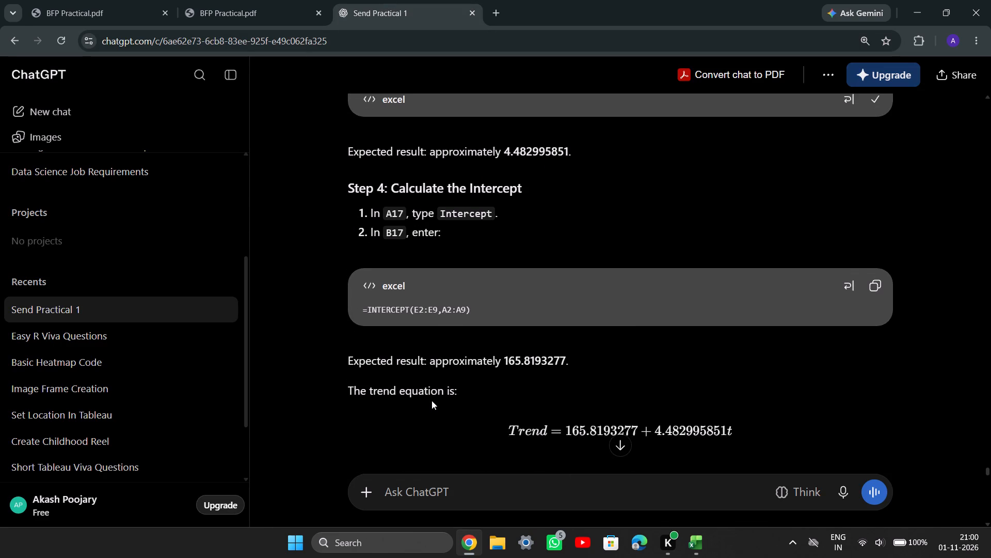
left_click(468, 557)
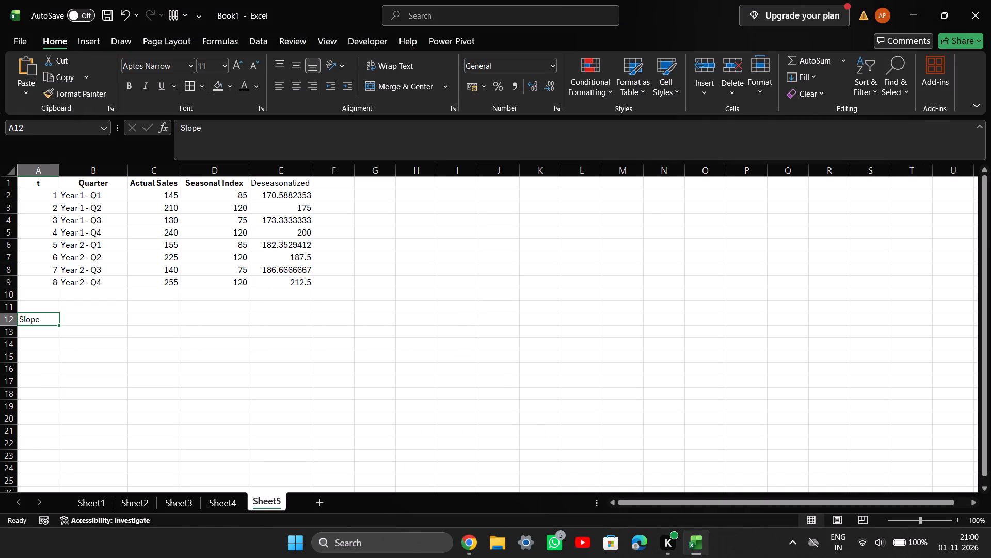
left_click(77, 318)
key("ctrl+v")
left_click(86, 332)
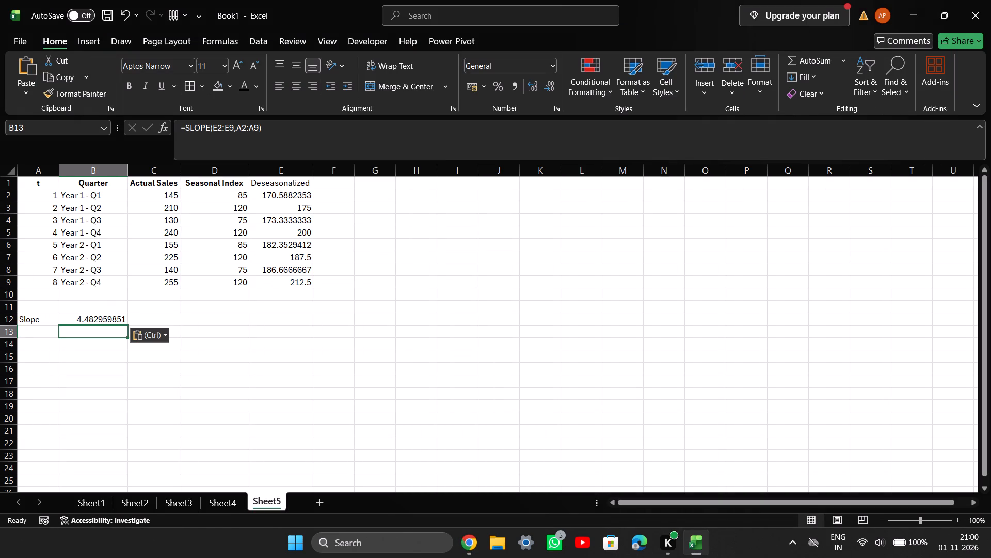
Enter the label Intercept in cell A13.
left_click(51, 332)
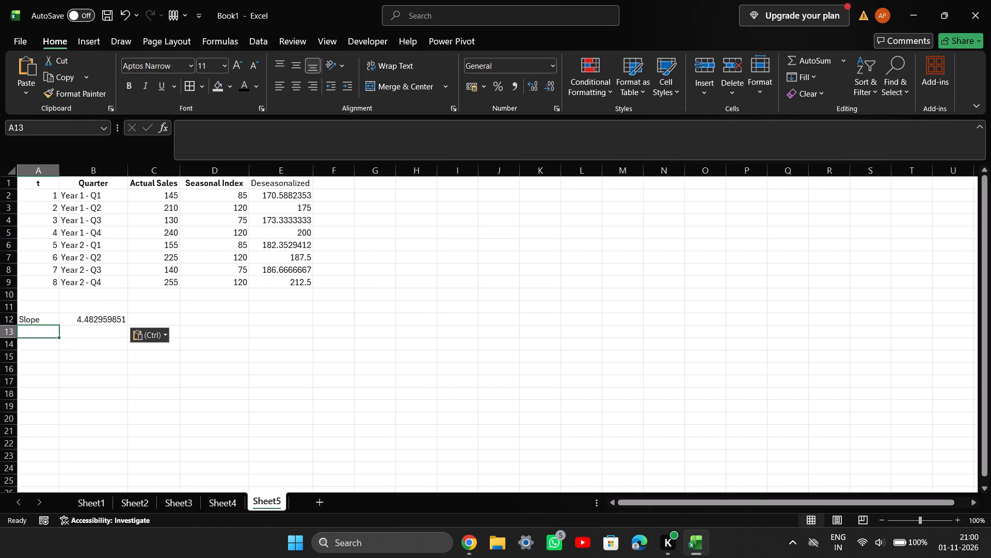
type("Intercept")
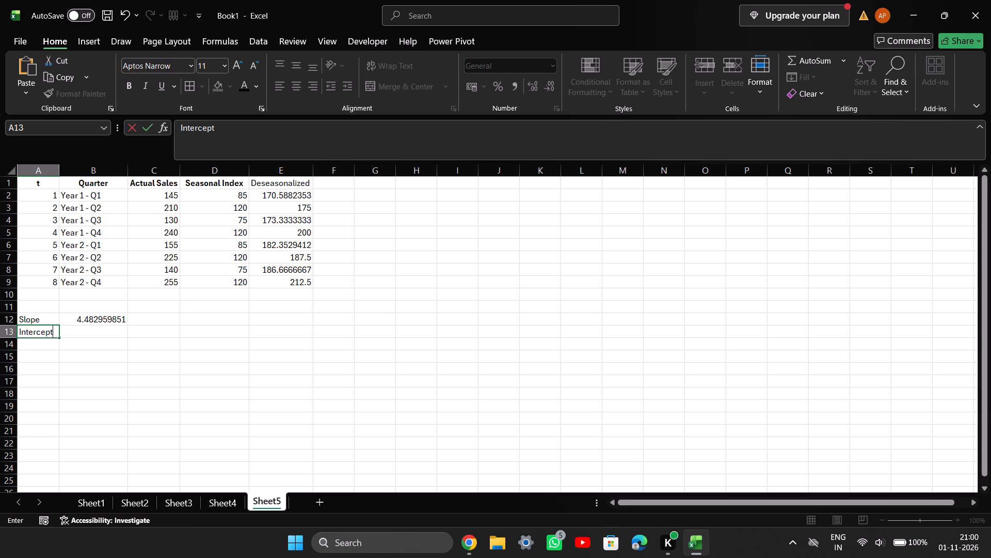
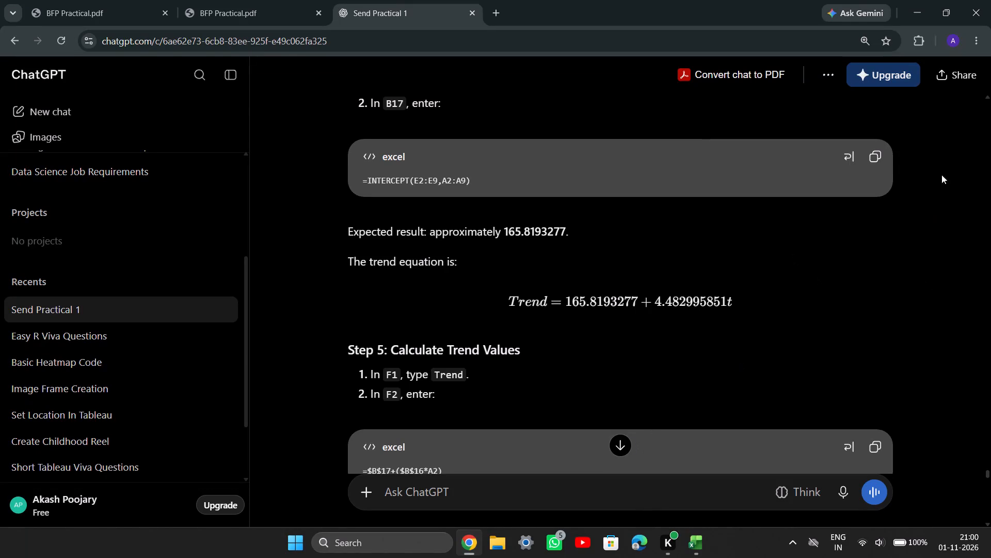
Copy the formula =INTERCEPT(E2:E9,A2:A9) from ChatGPT in Chrome and paste it into cell B13 in Excel.
left_click(886, 149)
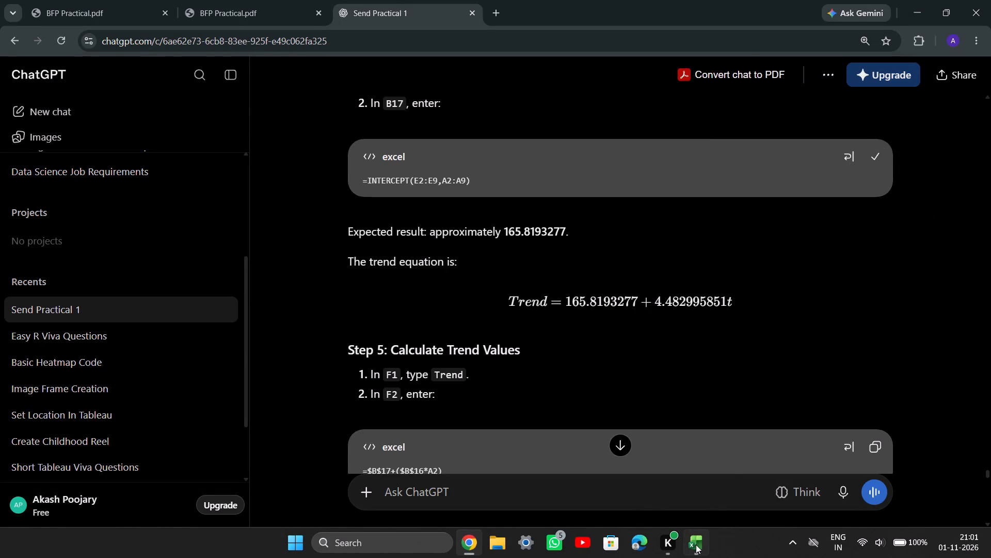
left_click(696, 545)
left_click(111, 337)
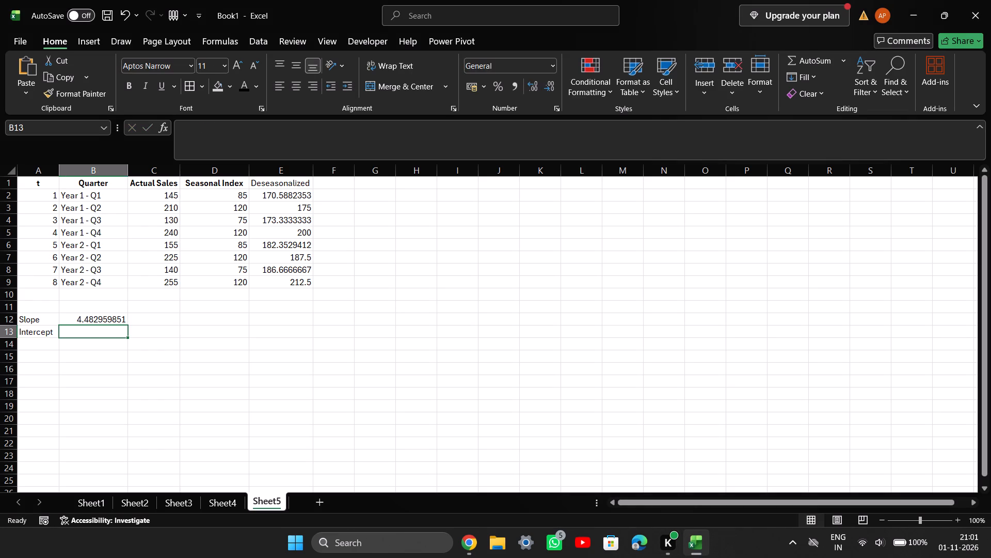
key("ctrl+v")
left_click(222, 368)
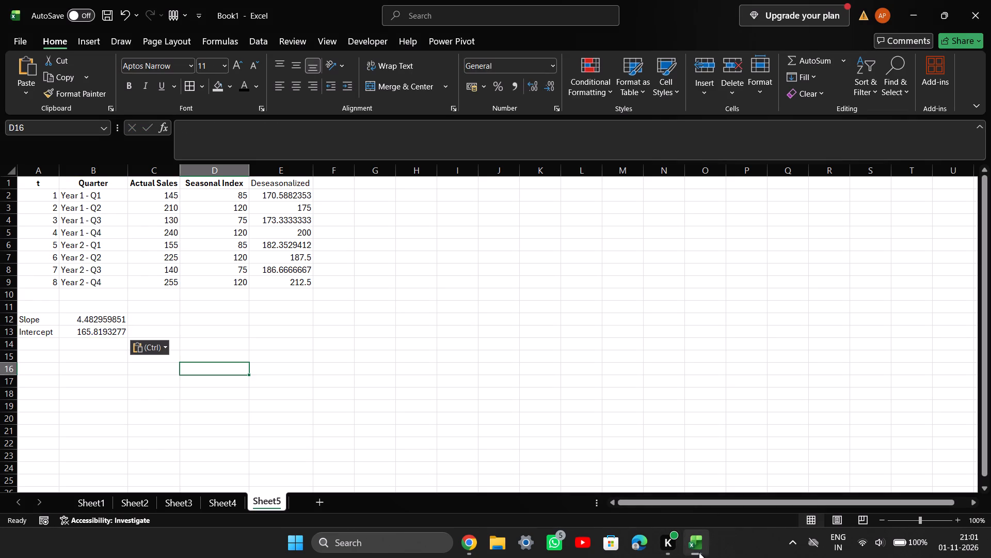
Switch to ChatGPT in Chrome, copy Step 5's trend formula =$B$17+($B$16*A2), and return to Excel.
left_click(469, 540)
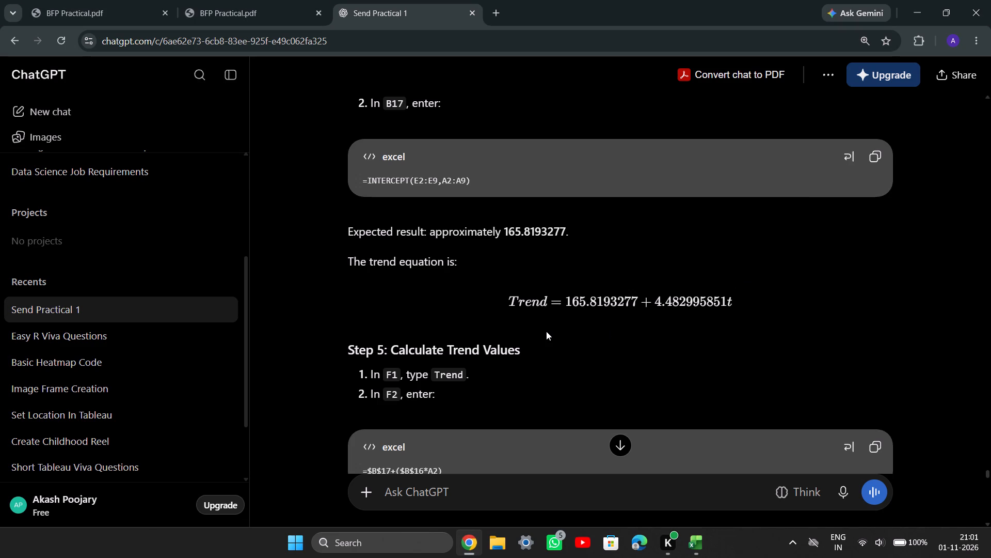
scroll(546, 331, "down", 1)
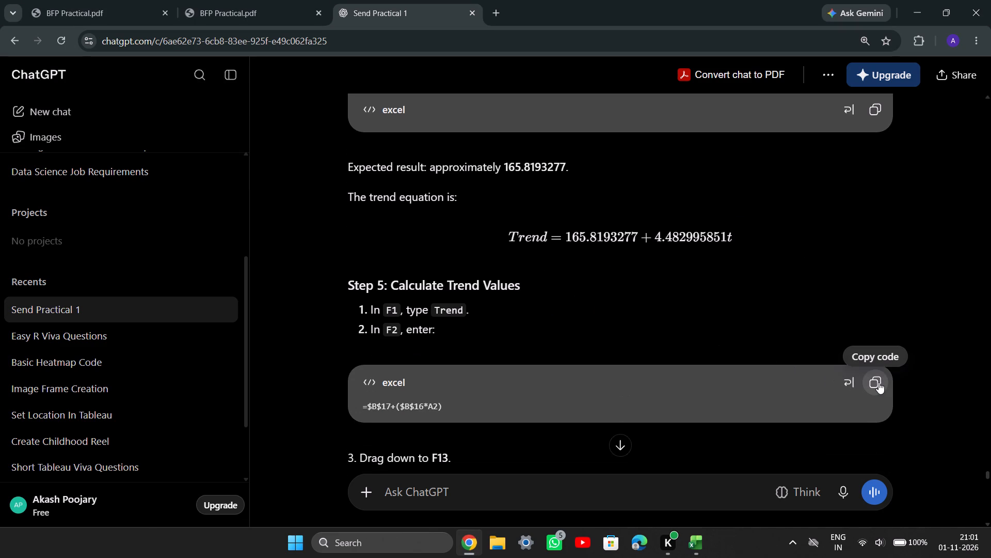
left_click(878, 382)
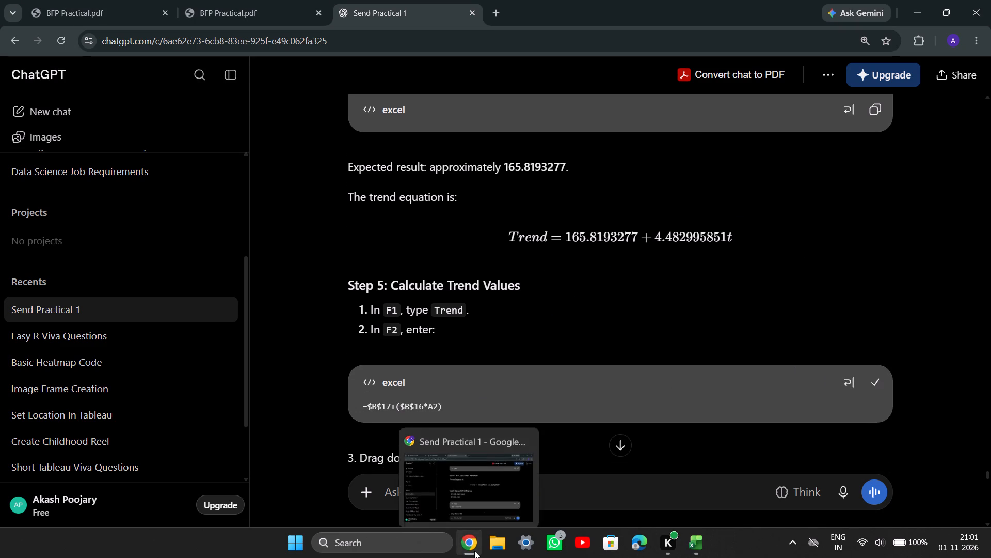
left_click(474, 551)
Enter the header Trend in cell F1.
left_click(328, 188)
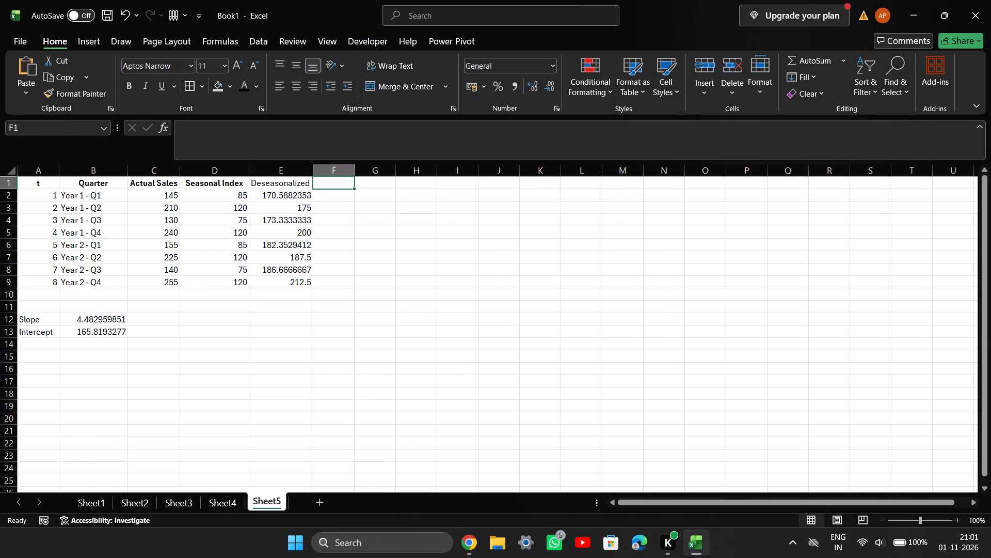
type("Trend")
Paste the copied trend formula into cell F2 and edit its references so it reads =$B$12+($B$13*A2).
left_click(332, 195)
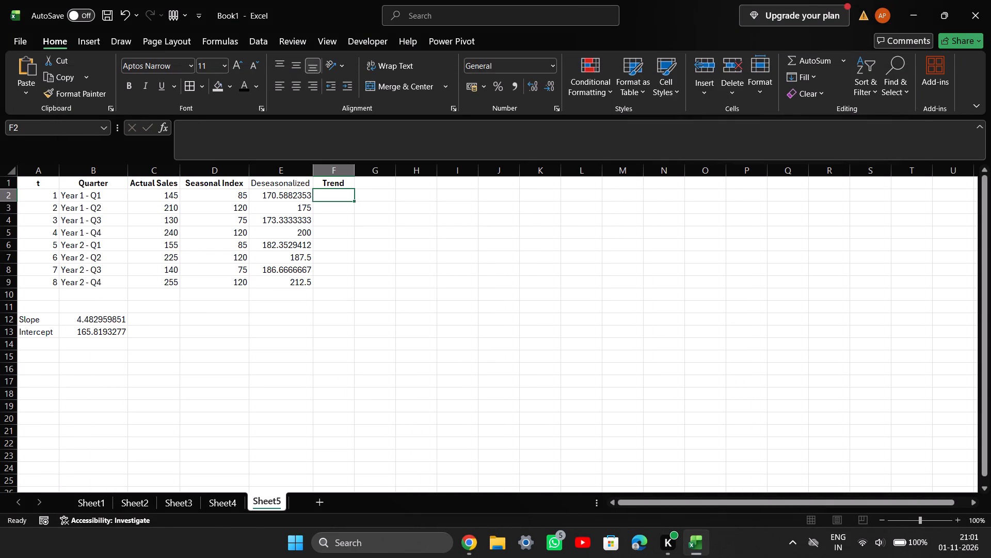
key("ctrl+v")
key("BackSpace")
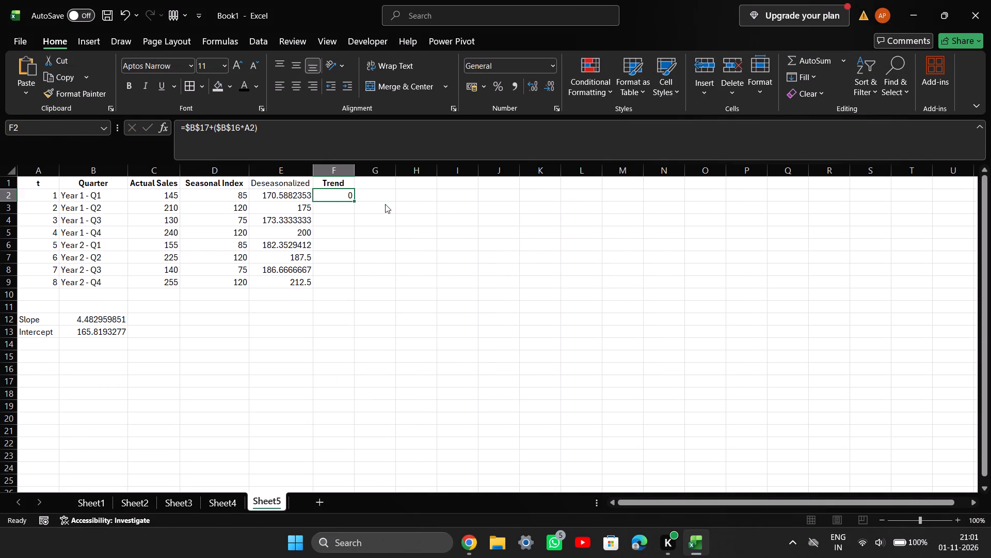
key("ctrl+v")
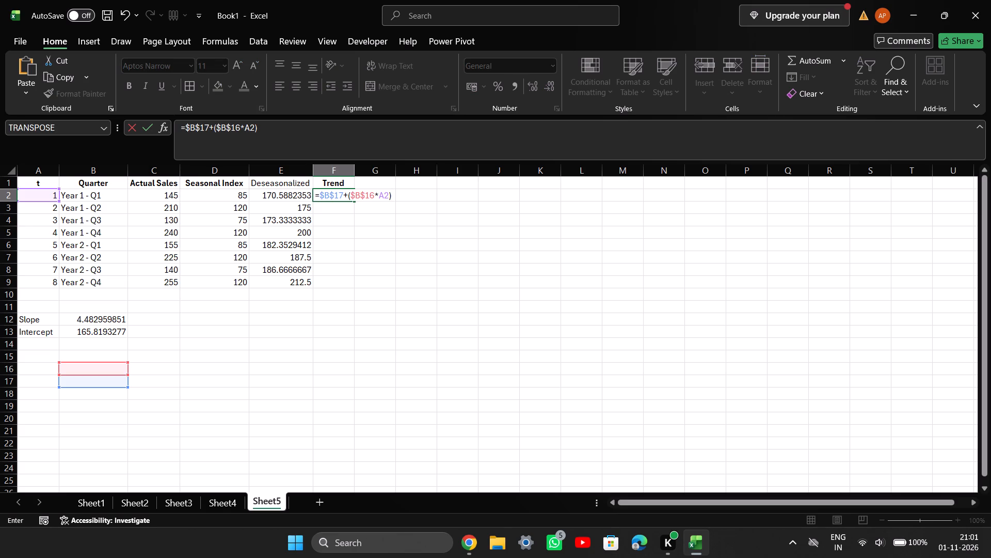
left_click(344, 195)
key("BackSpace")
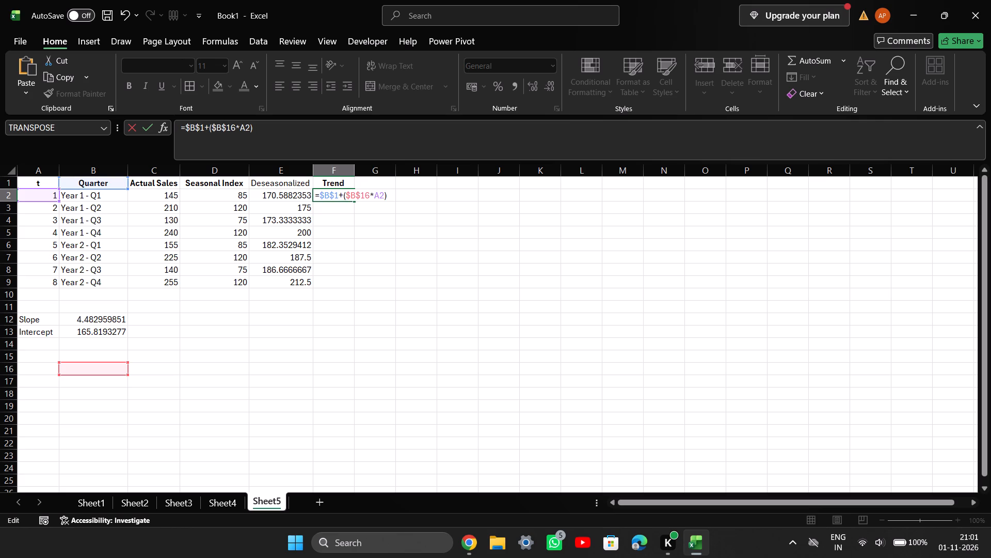
key("2")
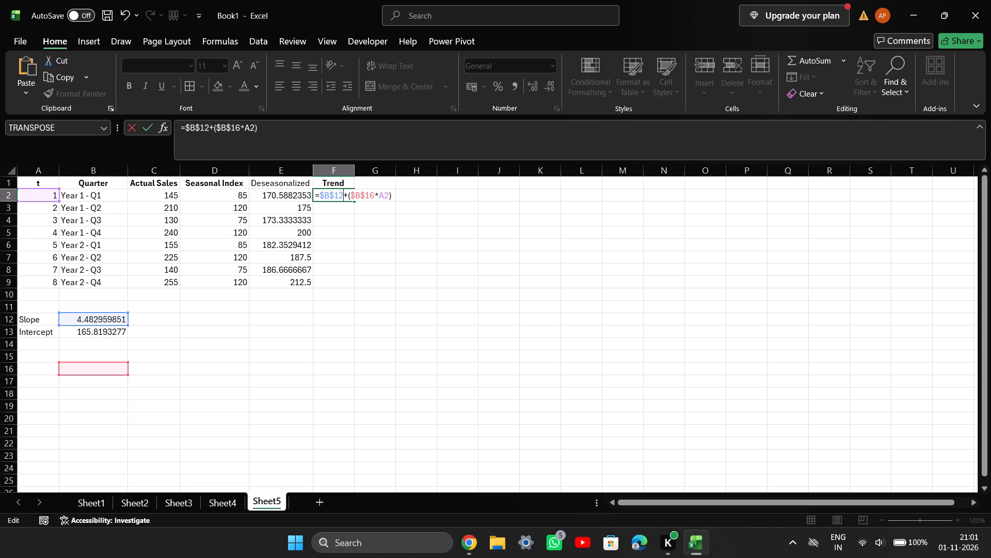
left_click(374, 197)
key("BackSpace")
key("3")
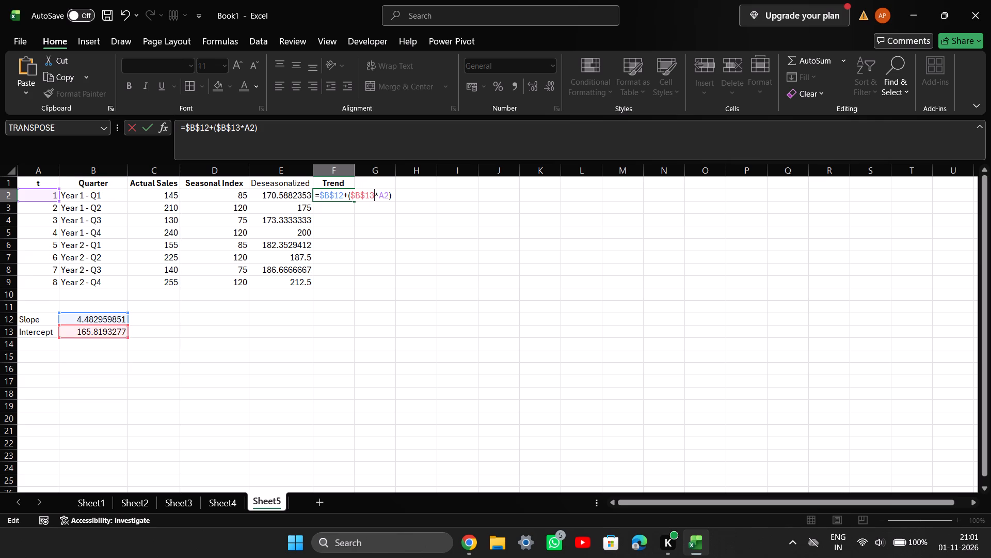
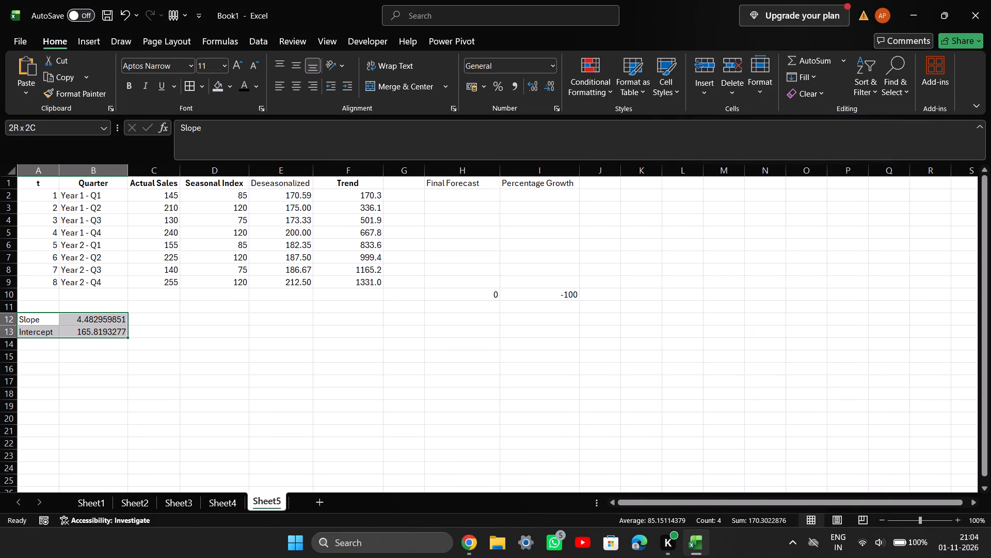
left_click_drag(90, 327, 113, 332)
left_click_drag(97, 338, 93, 466)
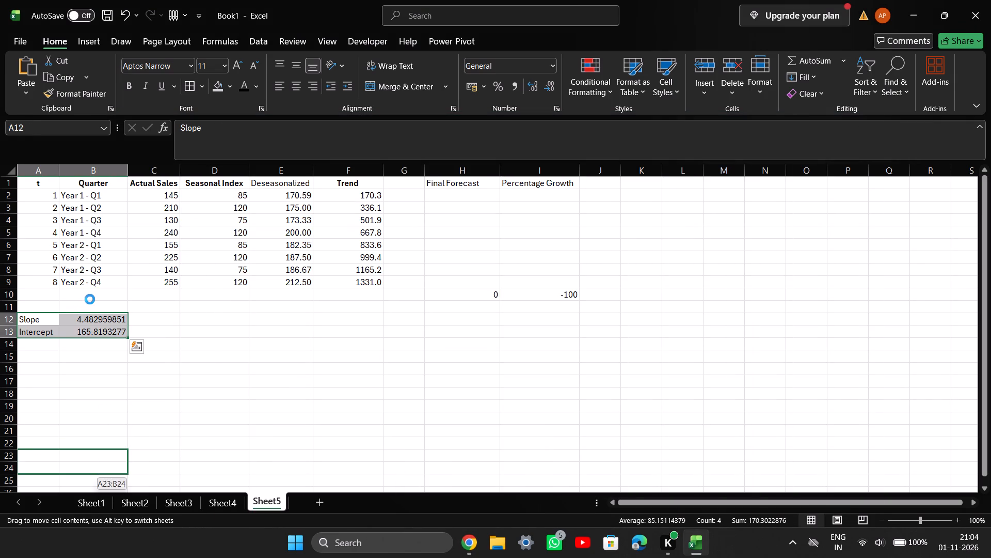
Paste the copied Year 3 quarter rows starting at cell B10.
left_click(93, 296)
key("ctrl+v")
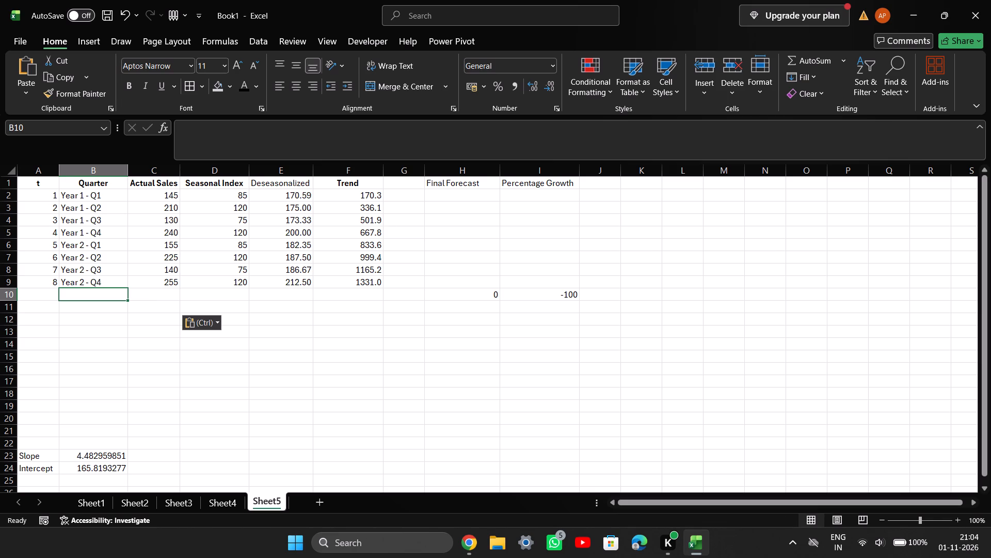
Paste the clipboard-history entry "Year 3 - Q1" into cell B10.
key("ctrl+v")
key("super+v")
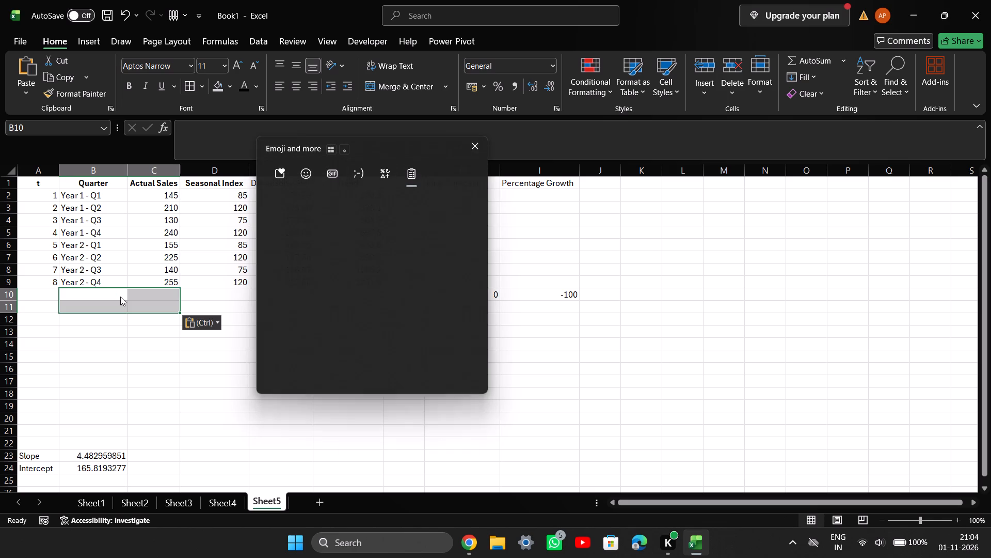
left_click(295, 239)
key("ctrl+v")
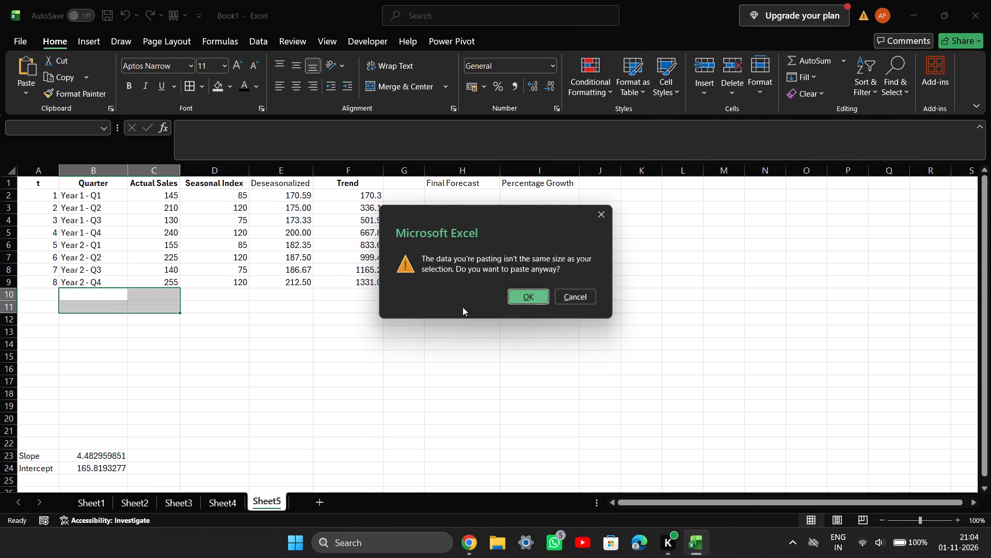
left_click(523, 297)
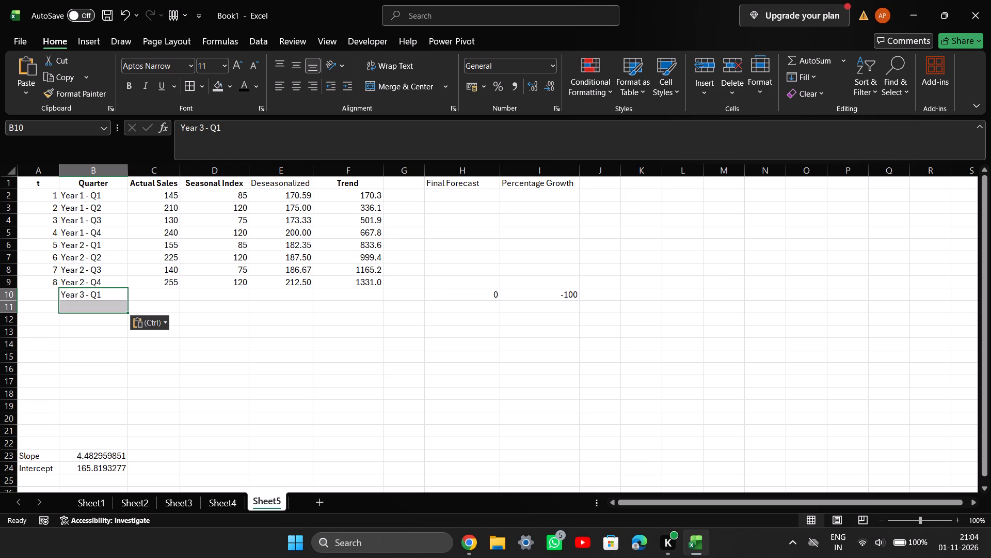
Fill the quarter label in B10 down to B13, extending the series to Year 3 - Q4.
left_click(118, 309)
left_click(115, 297)
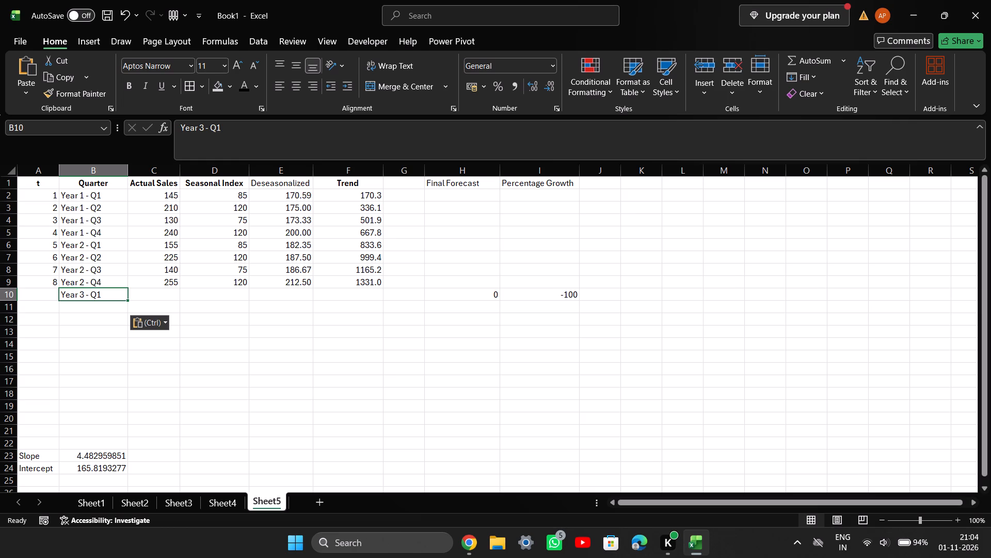
left_click_drag(127, 297, 128, 310)
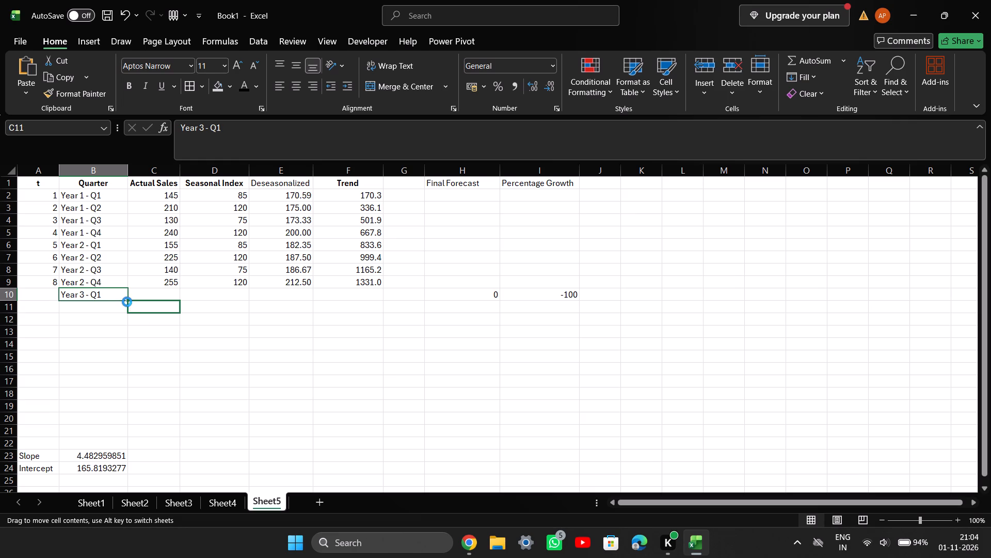
left_click(121, 299)
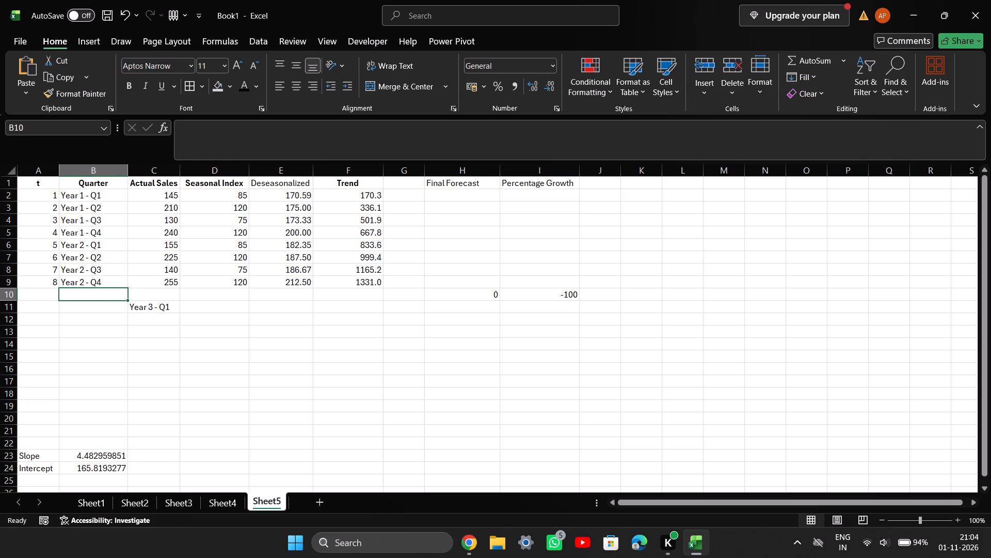
key("ctrl+z")
left_click_drag(127, 301, 127, 322)
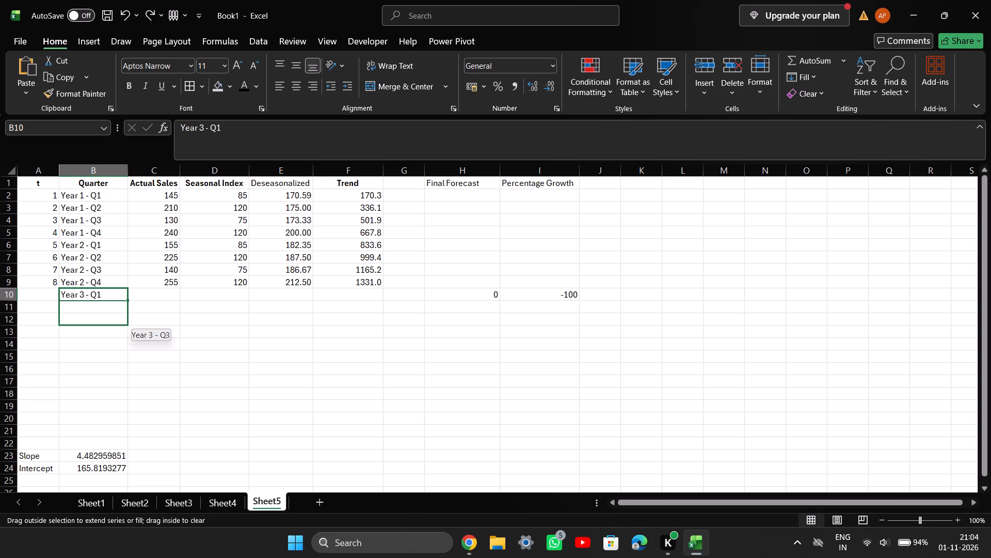
left_click_drag(127, 322, 127, 343)
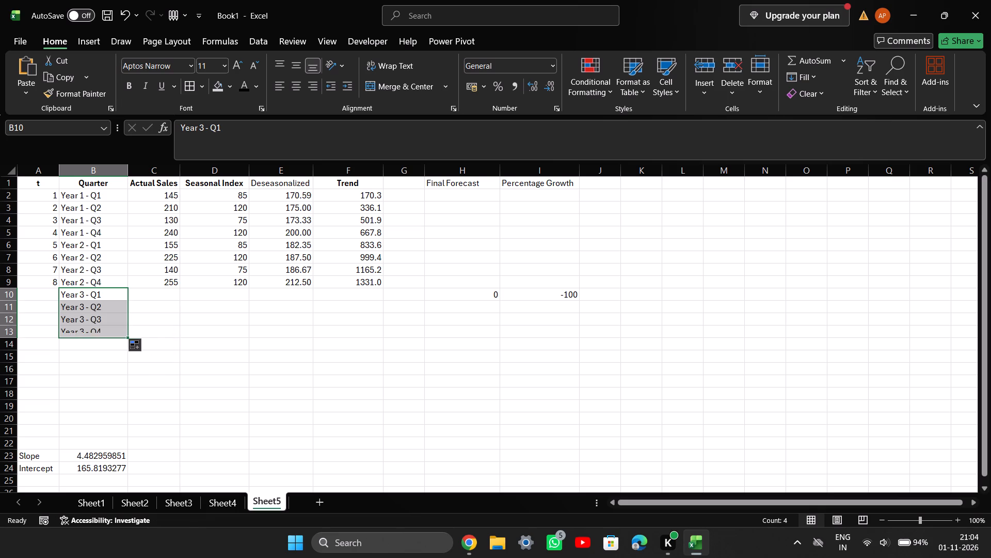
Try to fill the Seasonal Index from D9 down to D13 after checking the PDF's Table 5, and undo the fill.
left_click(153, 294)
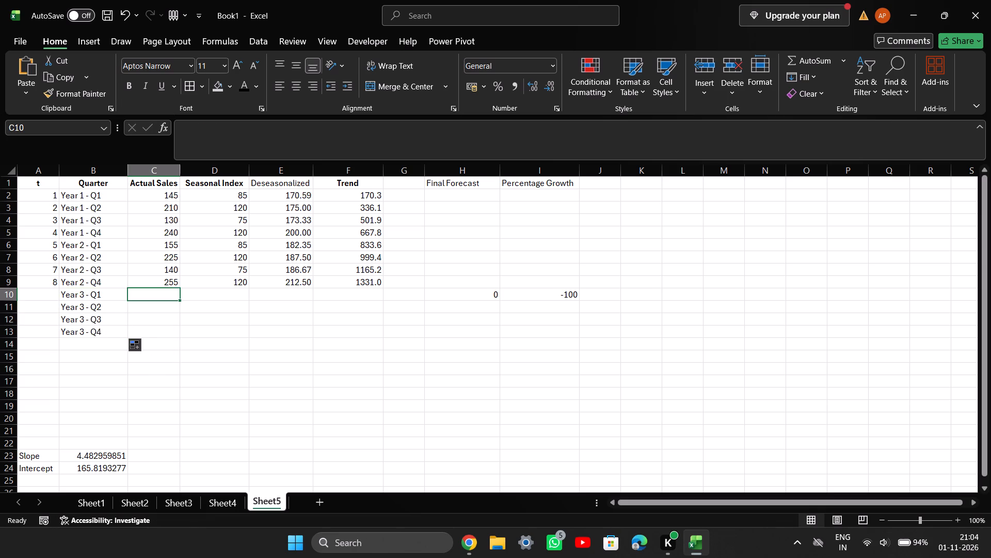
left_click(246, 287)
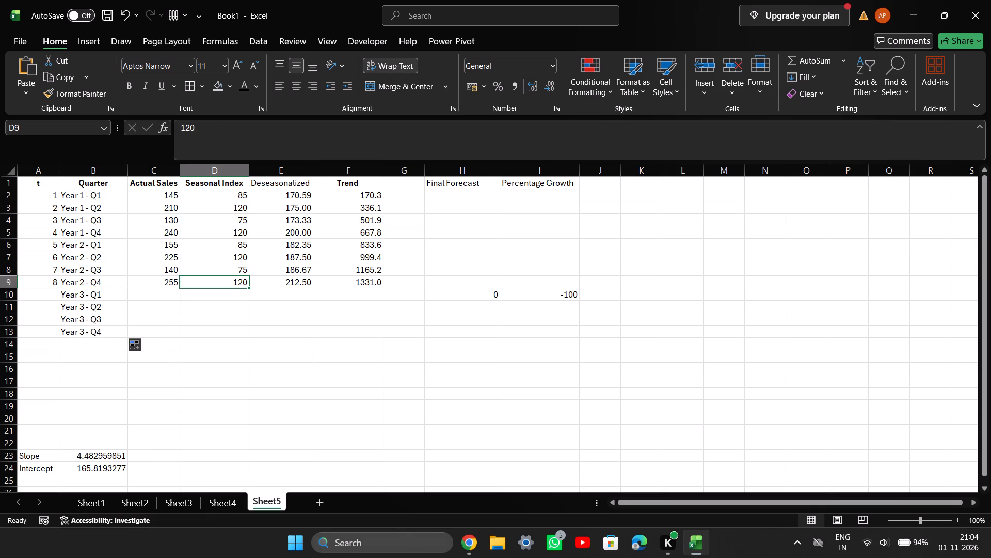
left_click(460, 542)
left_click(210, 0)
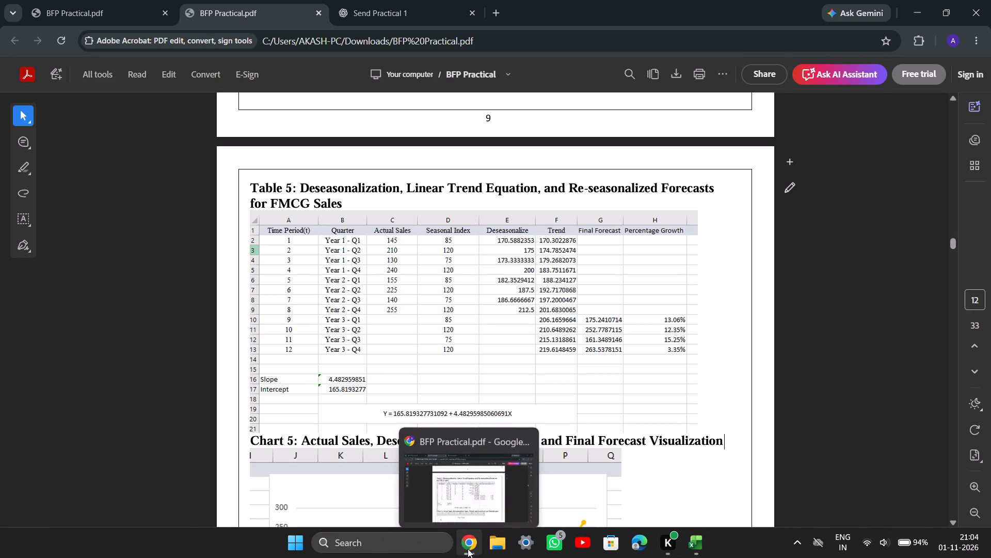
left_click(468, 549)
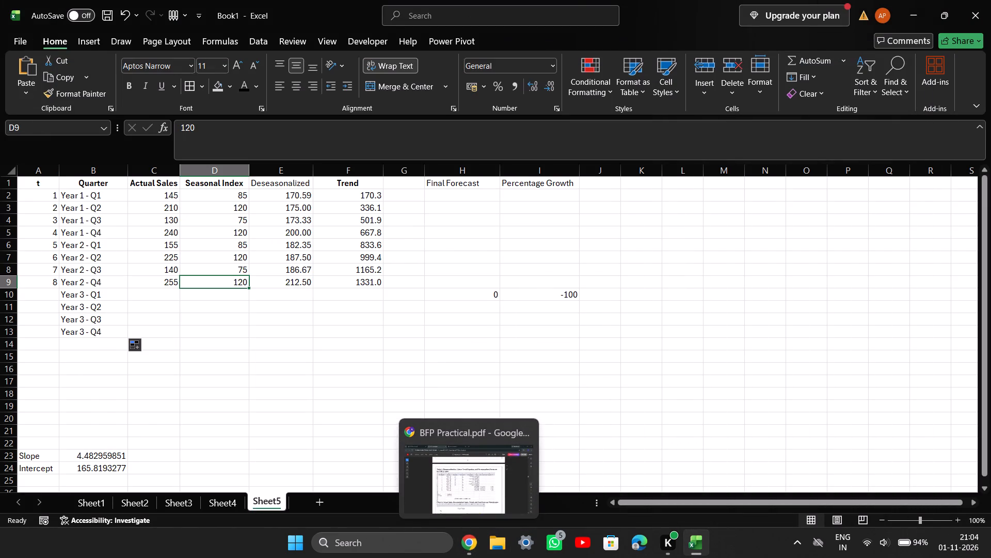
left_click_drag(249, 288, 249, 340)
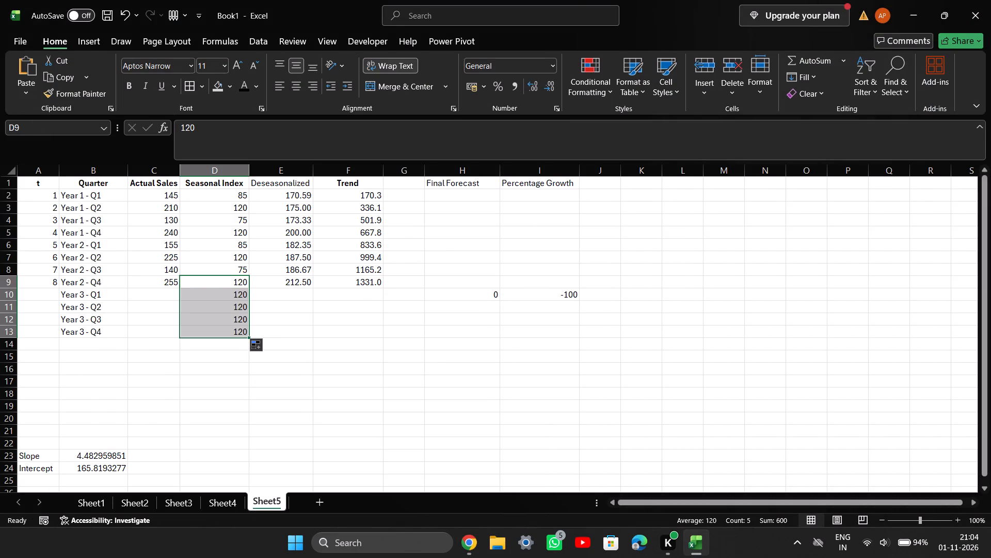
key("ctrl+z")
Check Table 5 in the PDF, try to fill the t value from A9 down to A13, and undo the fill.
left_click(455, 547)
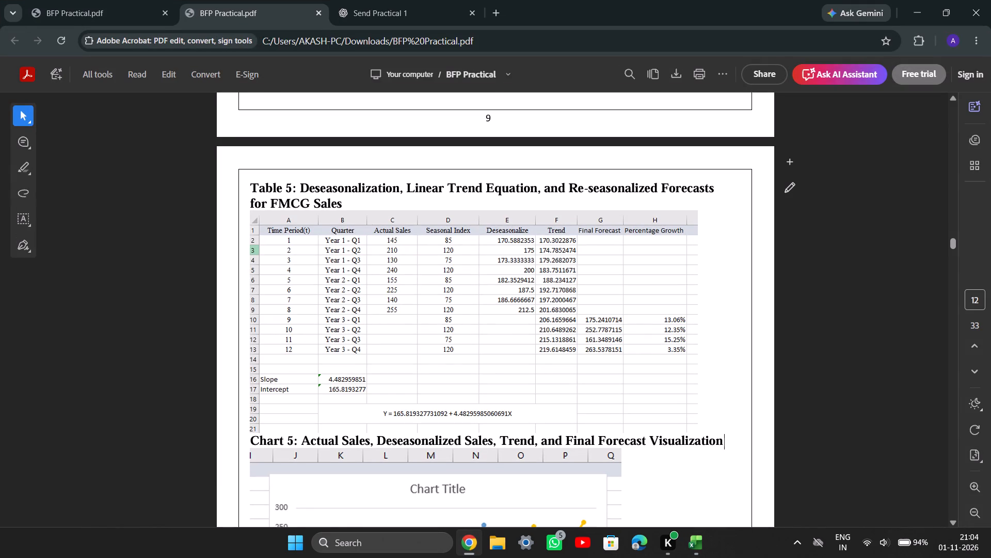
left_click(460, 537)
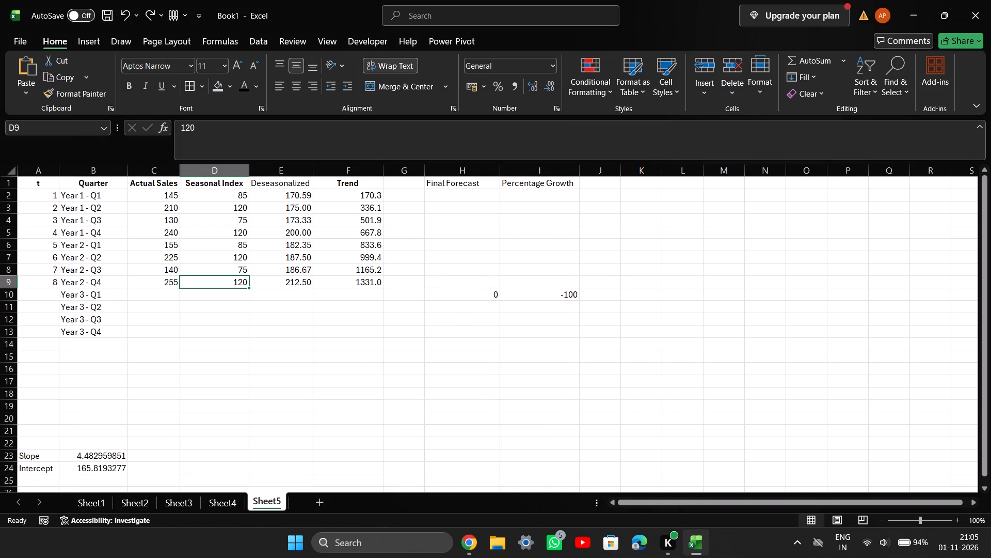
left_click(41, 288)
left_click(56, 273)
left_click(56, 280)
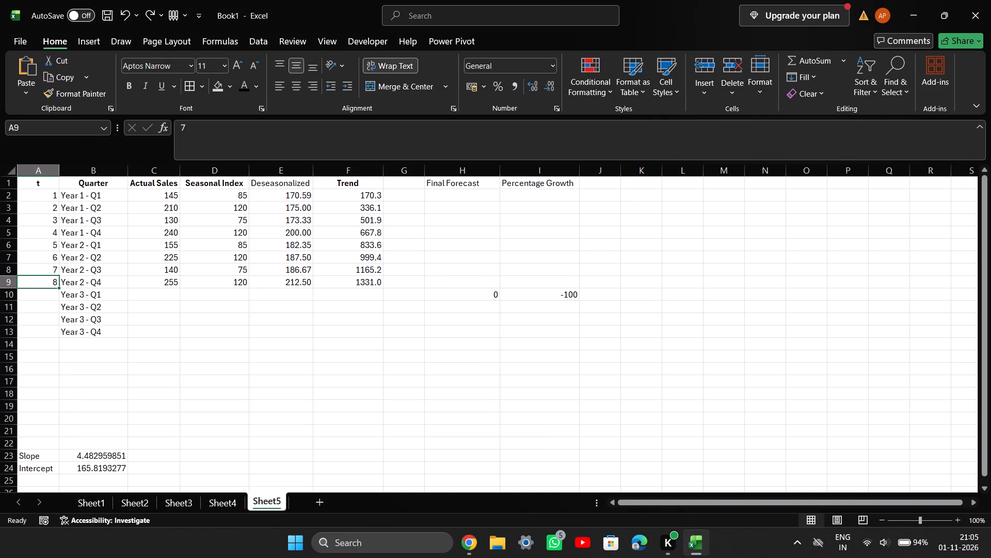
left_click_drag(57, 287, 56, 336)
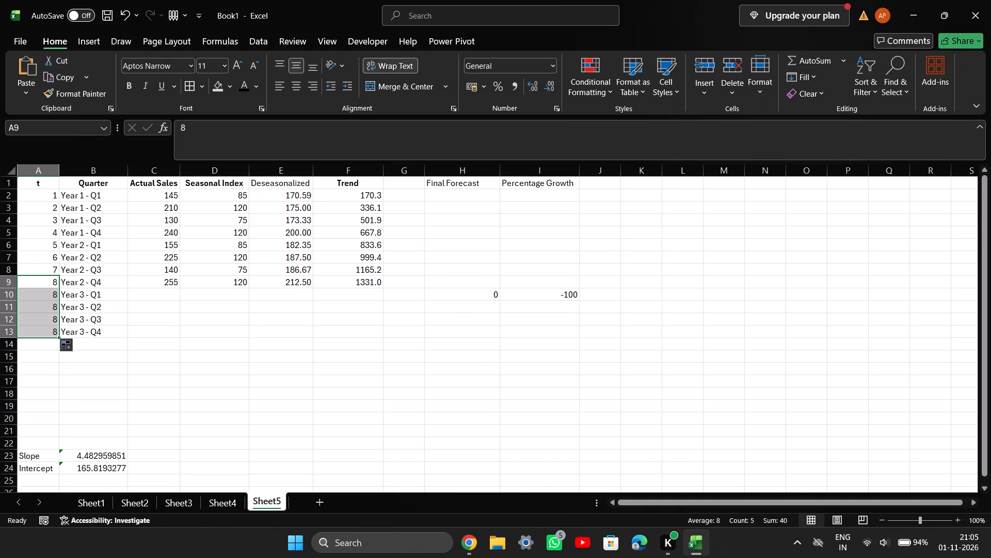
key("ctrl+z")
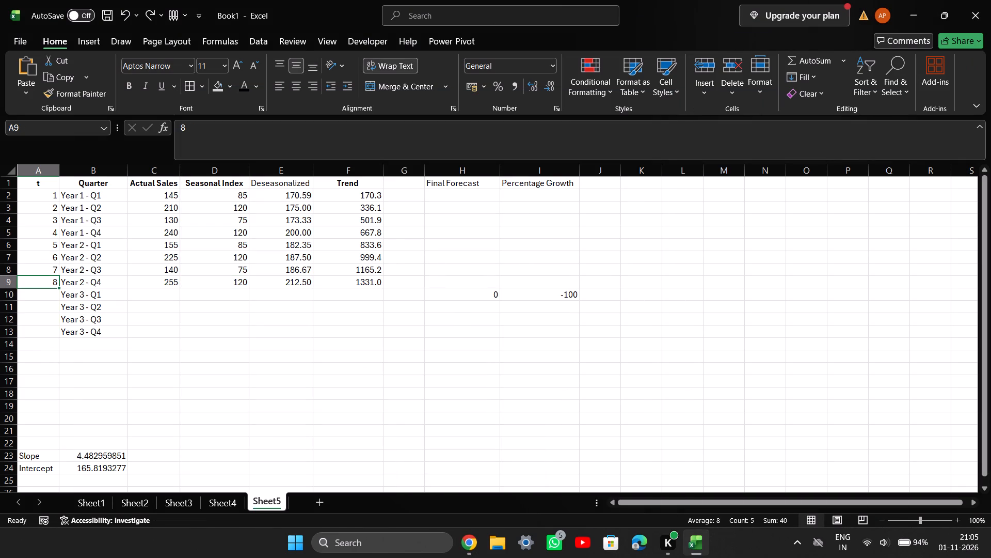
Extend the t series in A2:A9 down to A13 so the Year 3 quarters are numbered 9 to 12.
left_click_drag(54, 196, 58, 278)
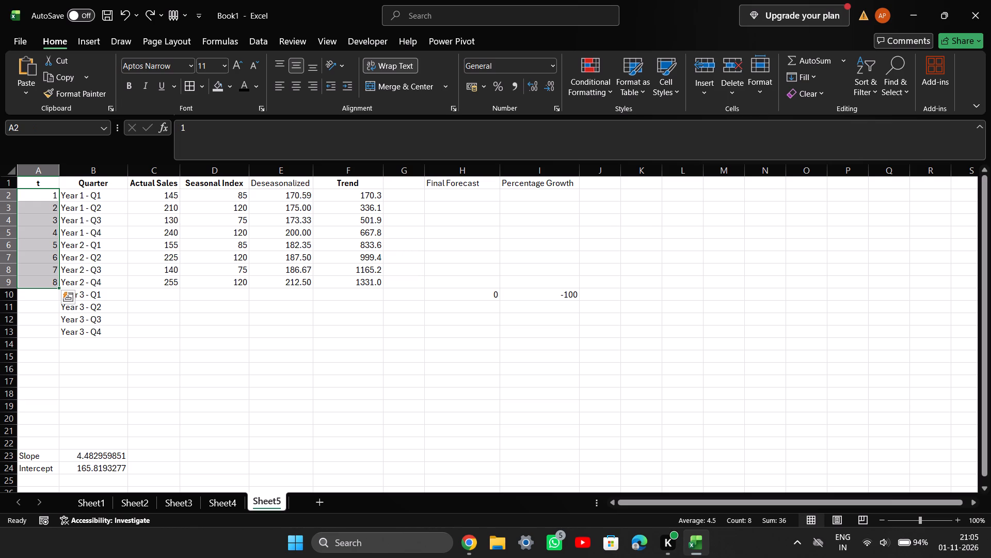
left_click_drag(59, 289, 60, 337)
left_click(166, 296)
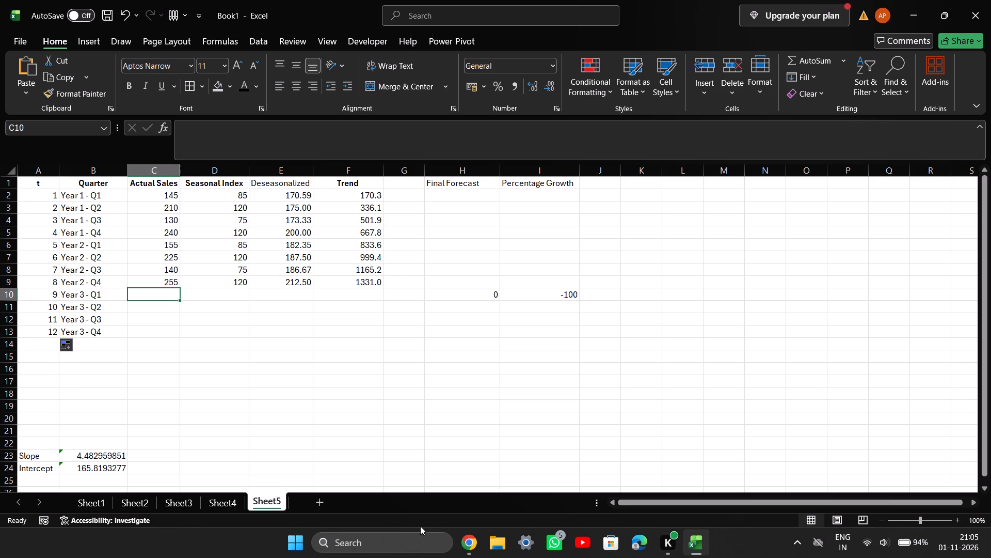
Compare the sheet's Seasonal Index and Deseasonalized columns with Table 5 in the PDF for the Year 3 rows.
left_click(473, 543)
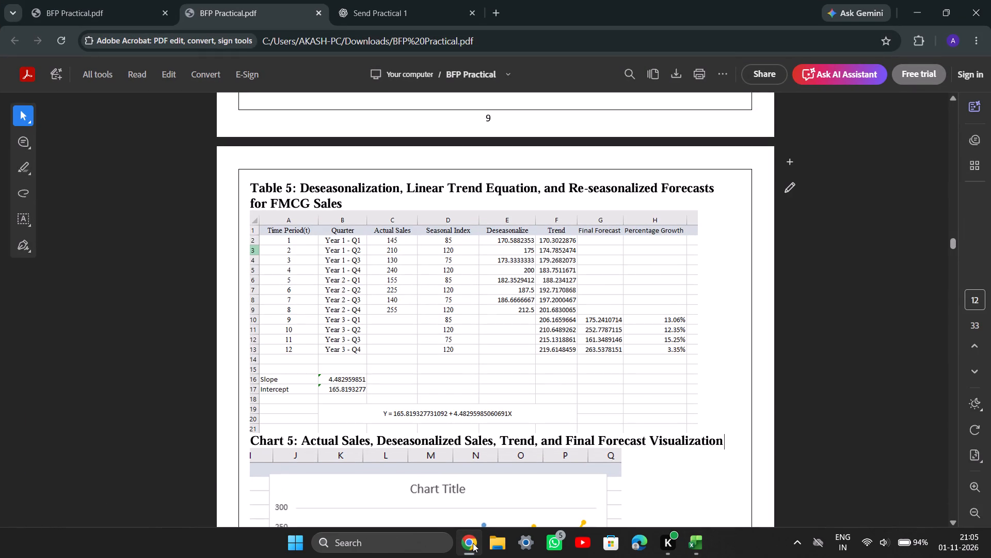
left_click(473, 543)
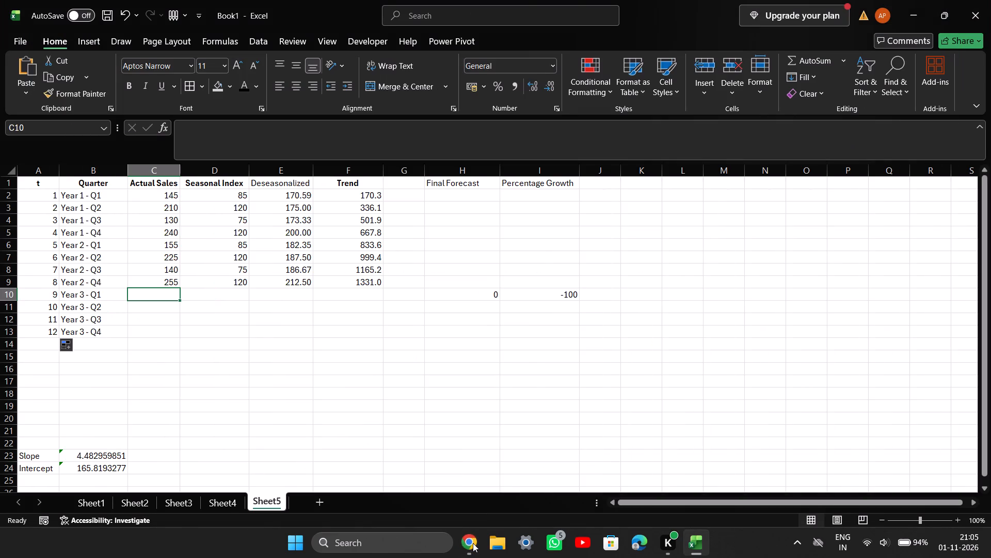
left_click(473, 543)
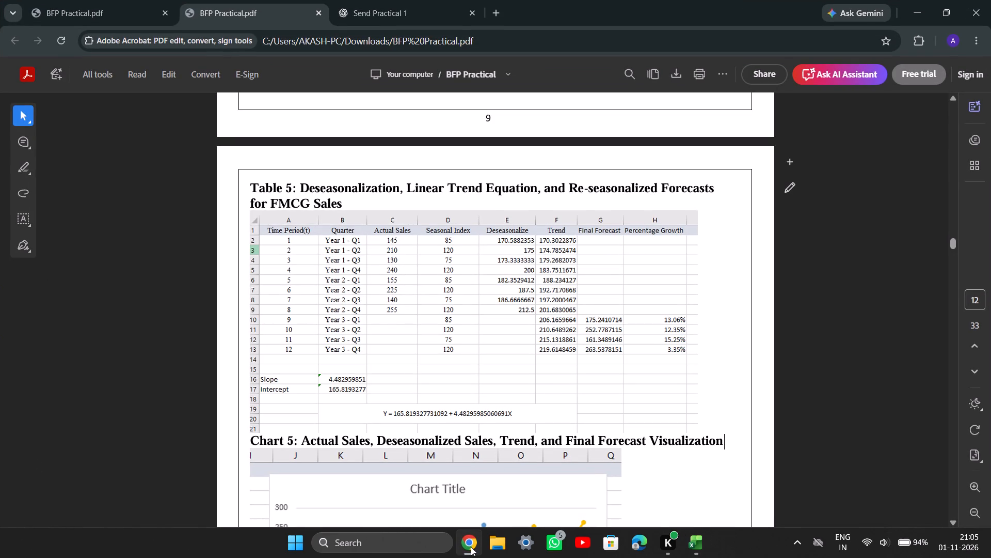
left_click(471, 547)
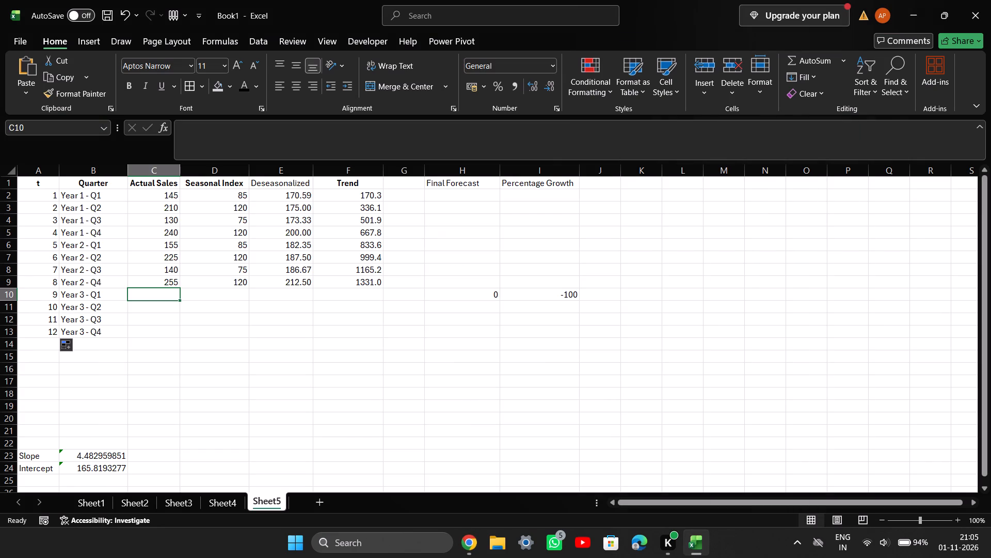
left_click(246, 193)
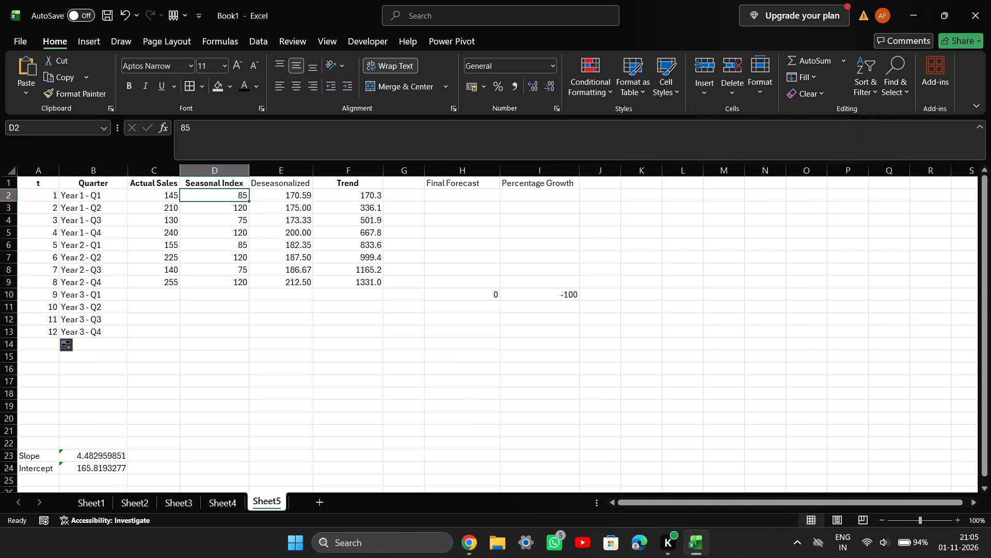
left_click(250, 202)
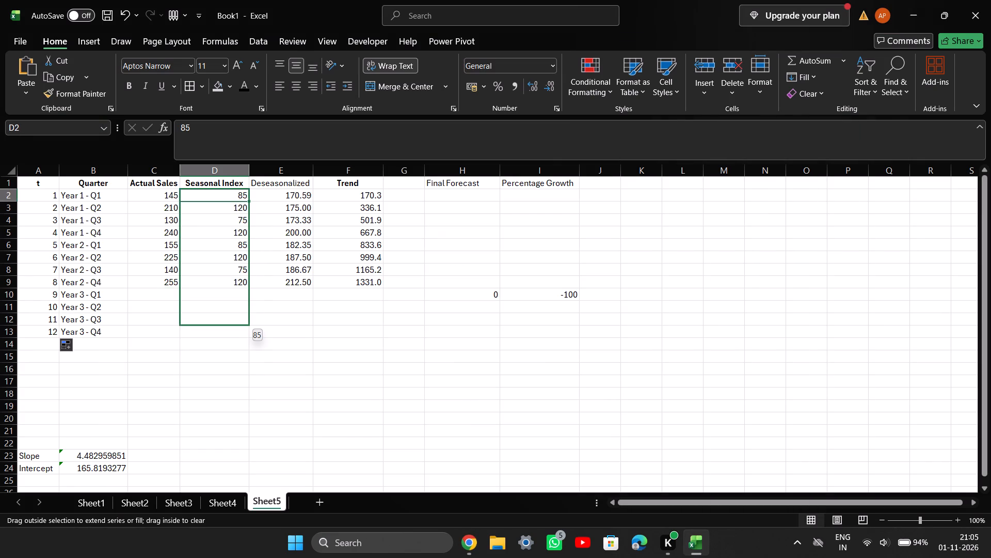
left_click(235, 198)
double_click(249, 198)
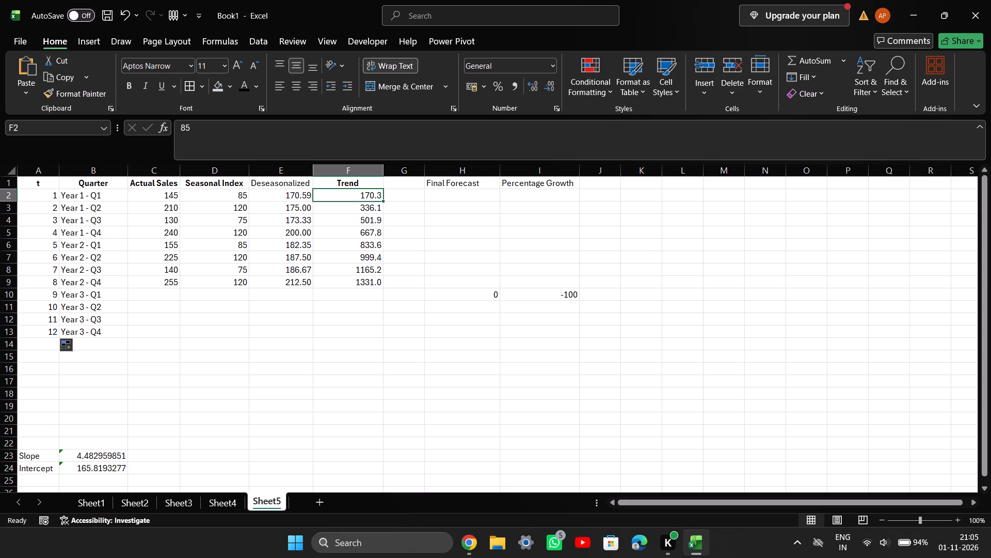
left_click(246, 197)
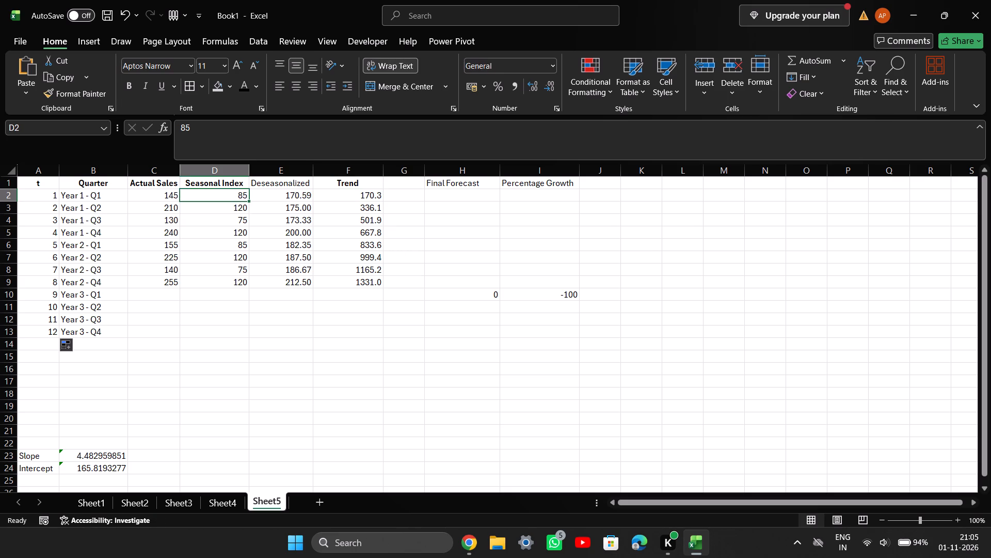
left_click(279, 281)
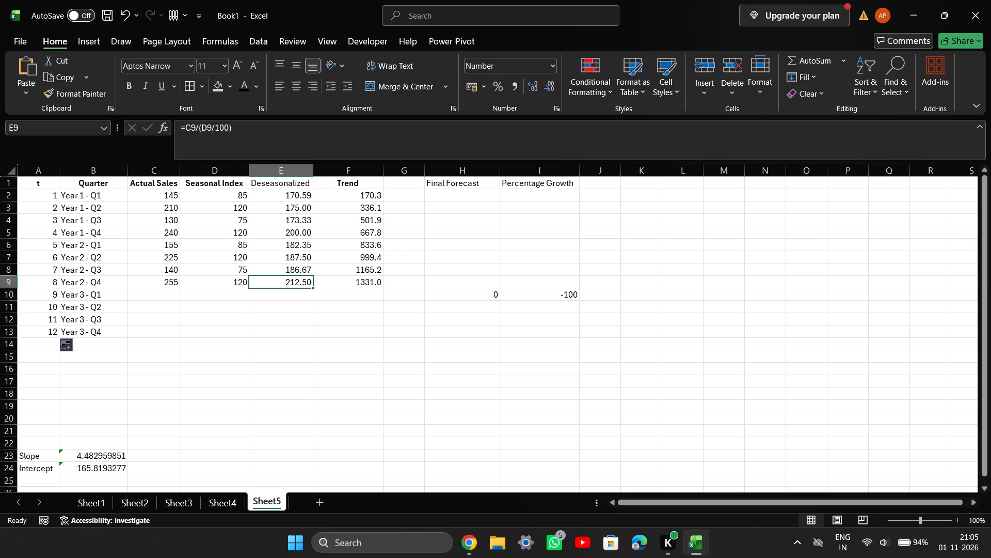
Review the eight-quarter dataset, formulas and Excel steps in the PDF against the Excel sheet.
left_click(465, 536)
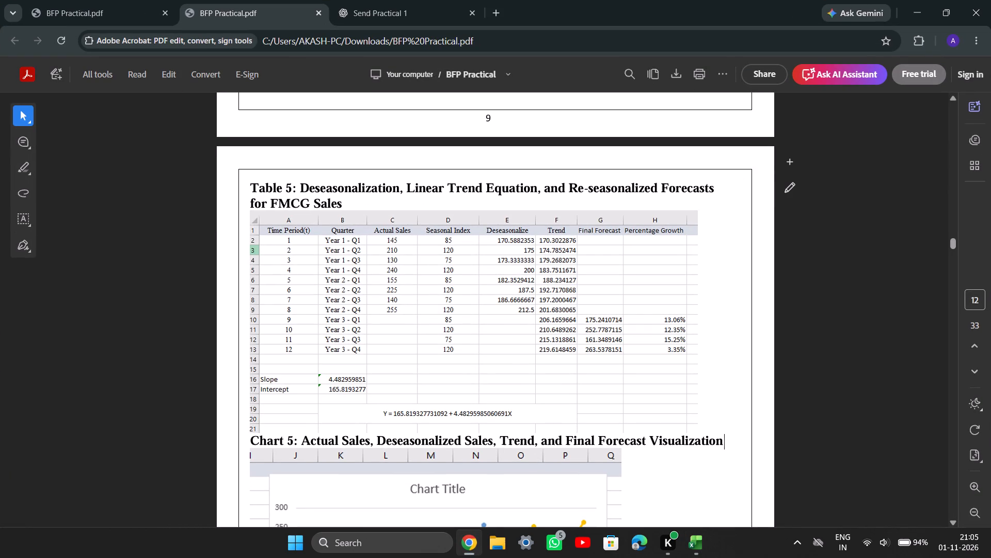
scroll(398, 397, "up", 8)
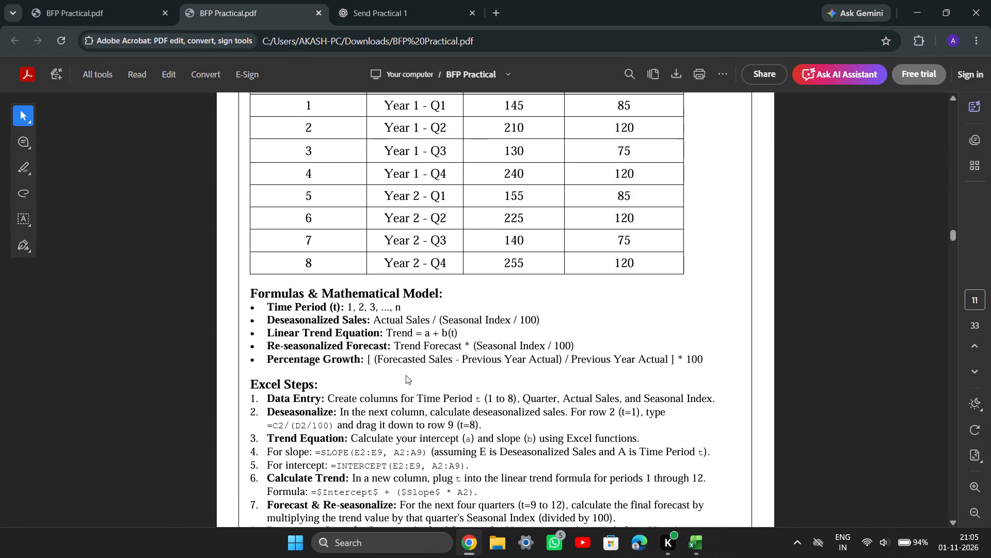
scroll(406, 375, "up", 3)
scroll(406, 375, "down", 3)
scroll(656, 231, "up", 1)
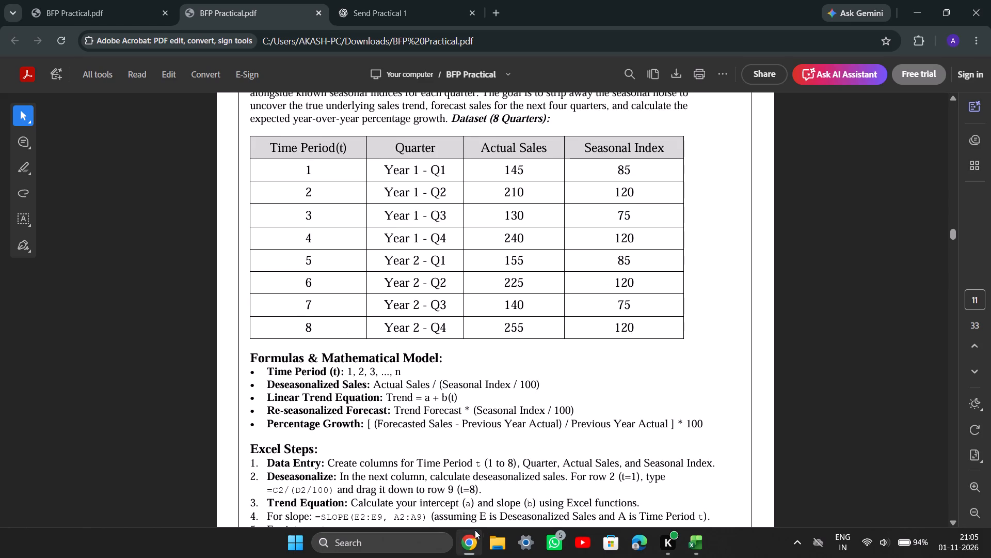
left_click(471, 549)
left_click(471, 549)
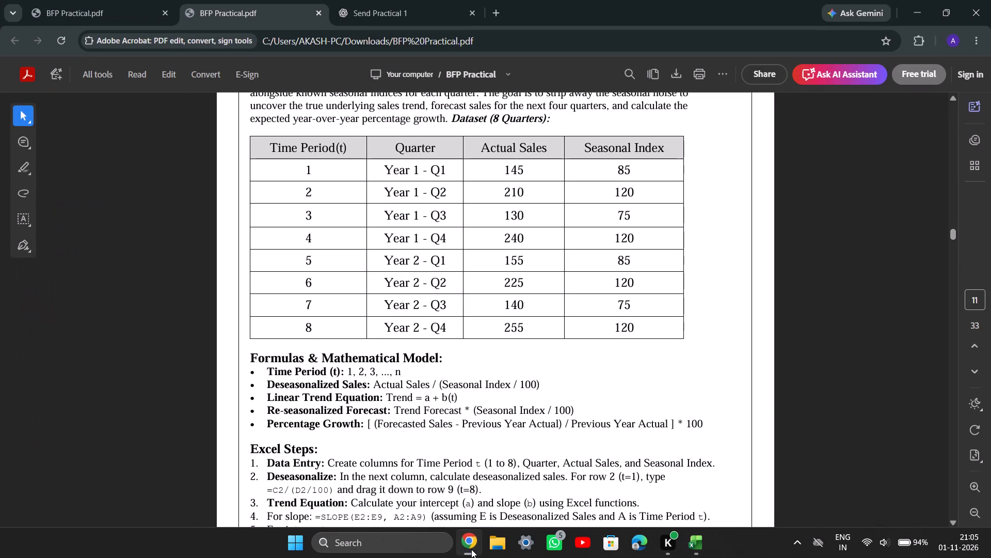
left_click(471, 549)
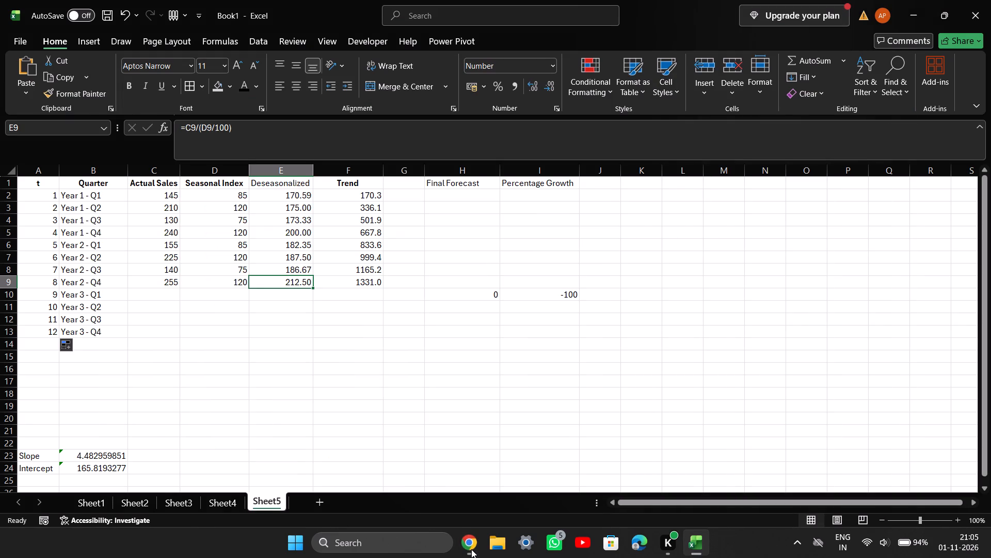
Copy the Year 2 seasonal indices in D6:D9 (85, 120, 75, 120) into D10:D13 for the Year 3 quarters.
left_click(471, 549)
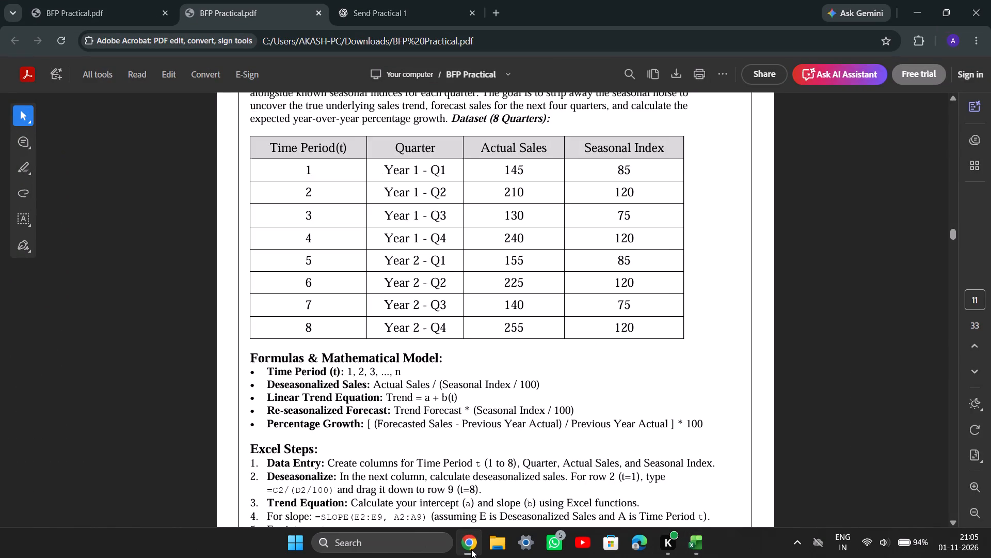
left_click(471, 549)
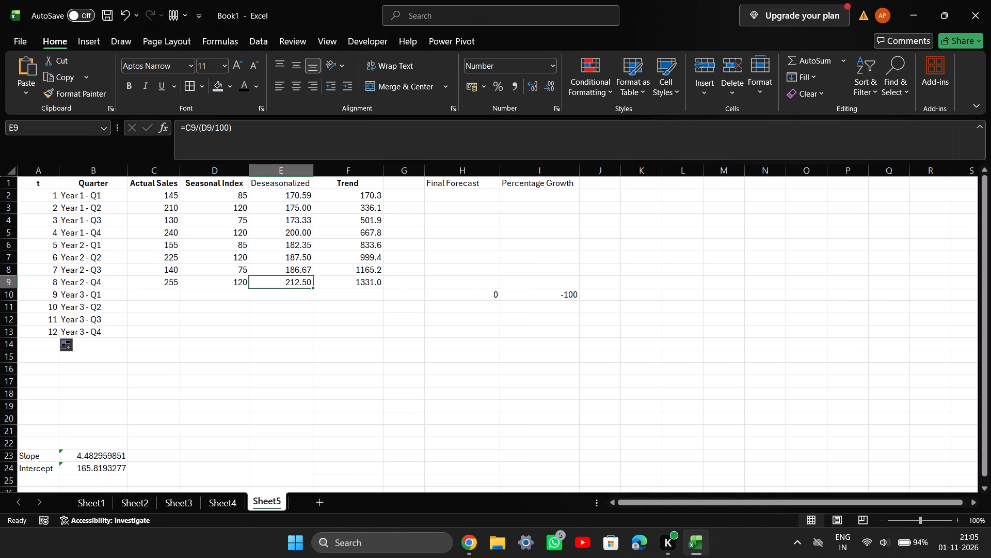
left_click_drag(237, 245, 248, 281)
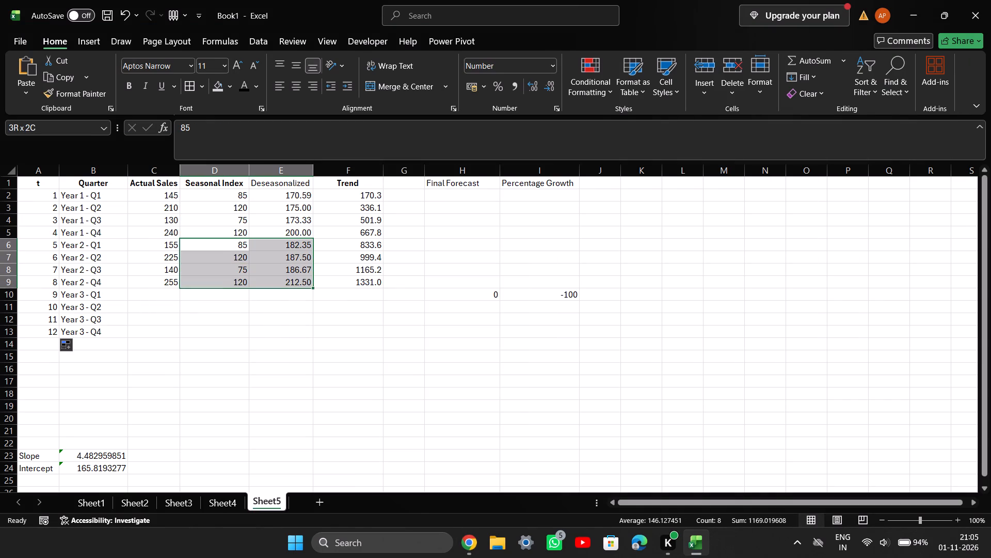
left_click_drag(248, 281, 247, 282)
left_click(247, 287)
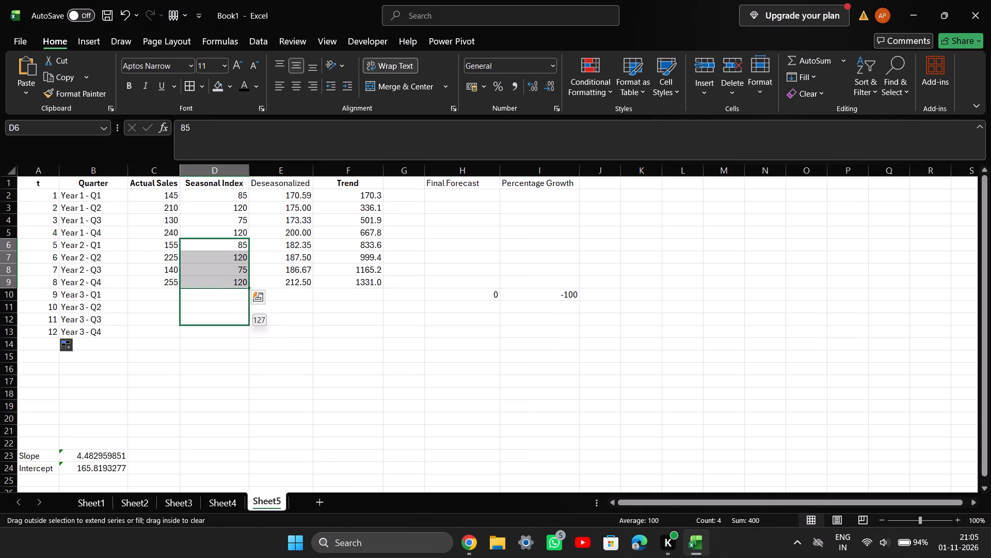
left_click(244, 266)
left_click_drag(237, 242, 248, 281)
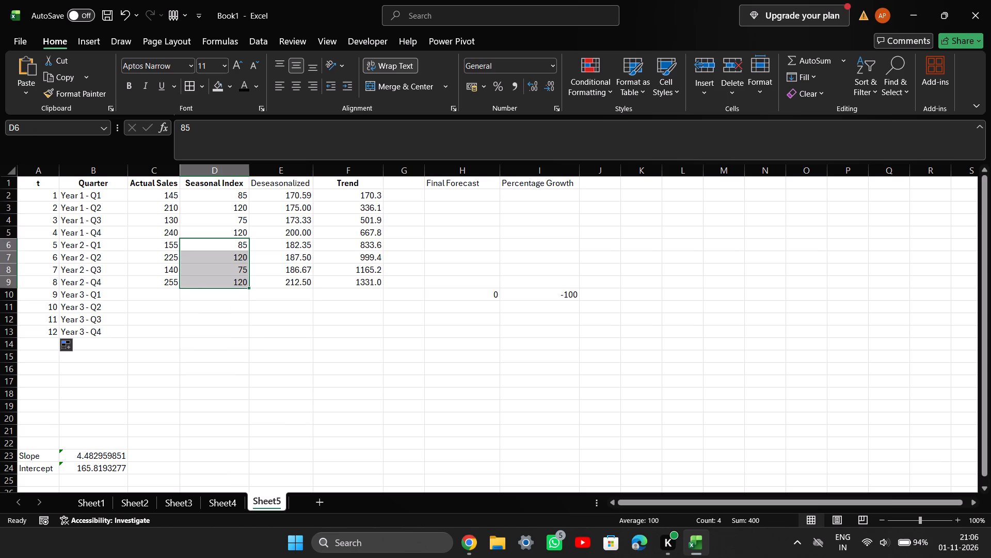
key("ctrl+c")
left_click(239, 293)
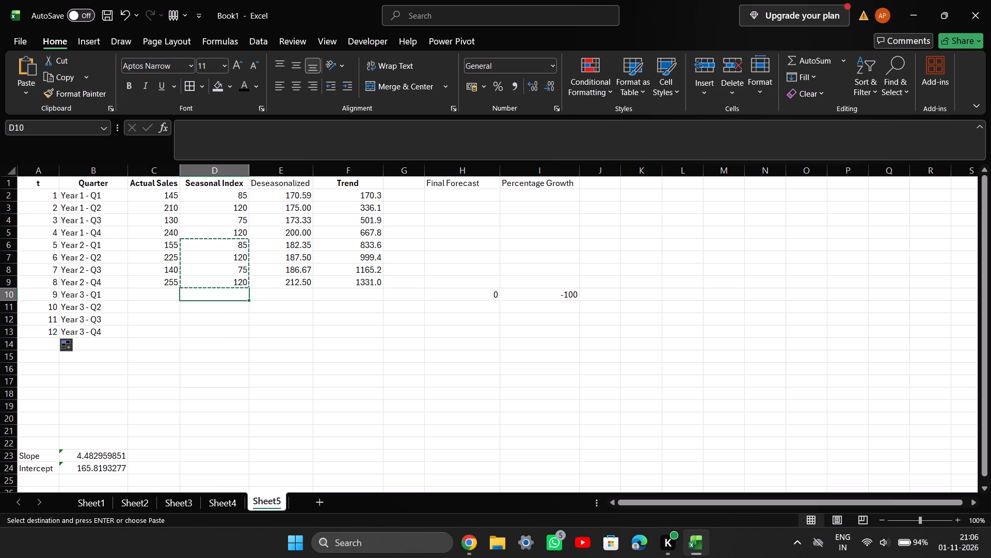
key("ctrl+v")
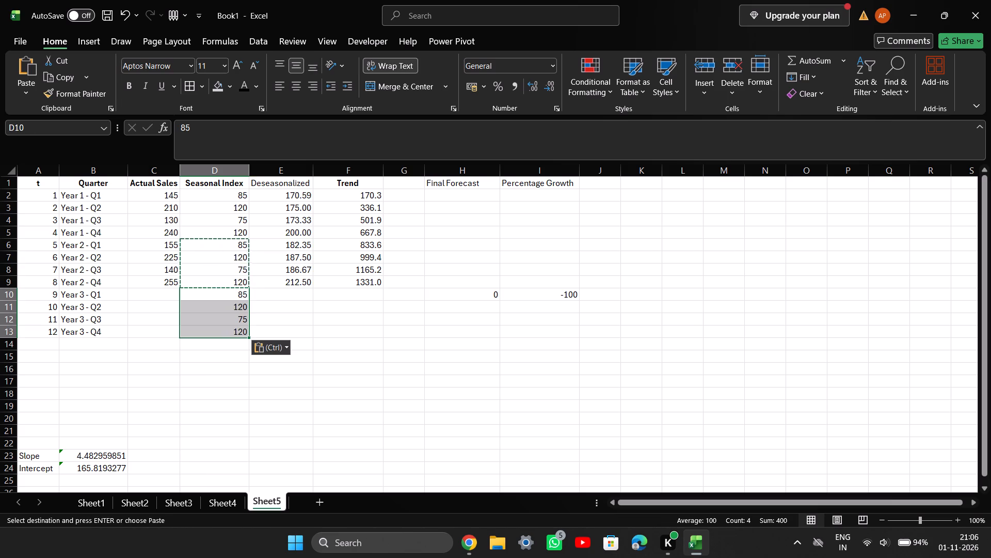
double_click(463, 226)
triple_click(227, 246)
left_click(229, 265)
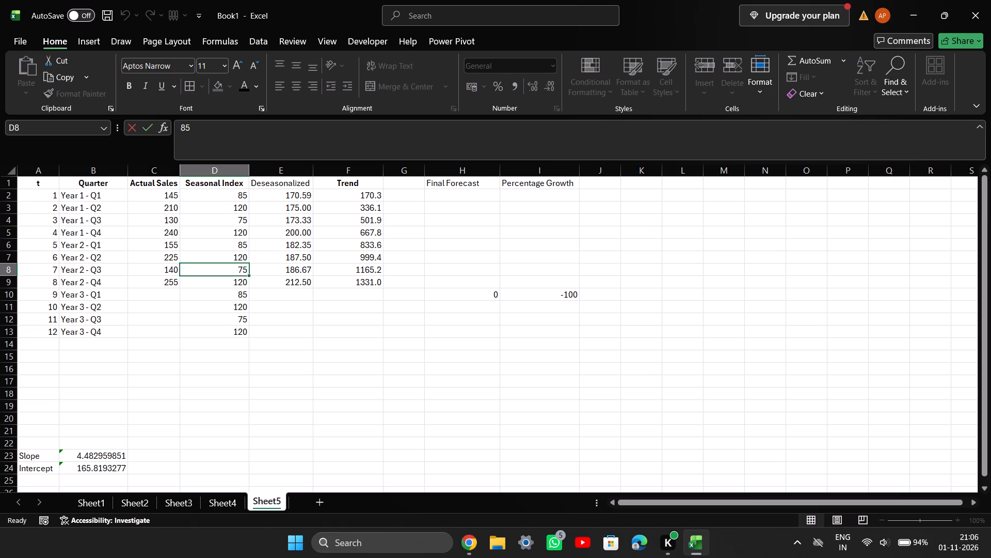
left_click(289, 296)
left_click(300, 279)
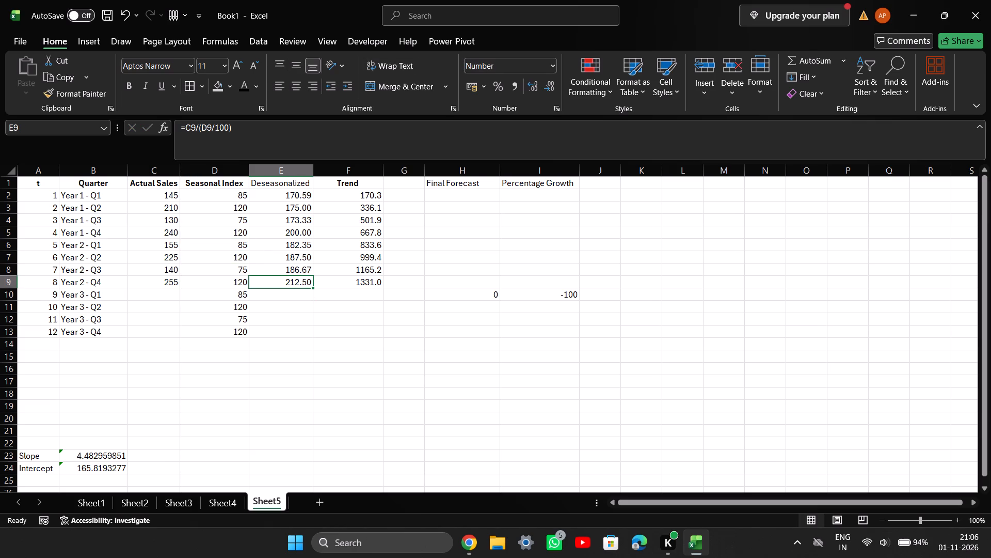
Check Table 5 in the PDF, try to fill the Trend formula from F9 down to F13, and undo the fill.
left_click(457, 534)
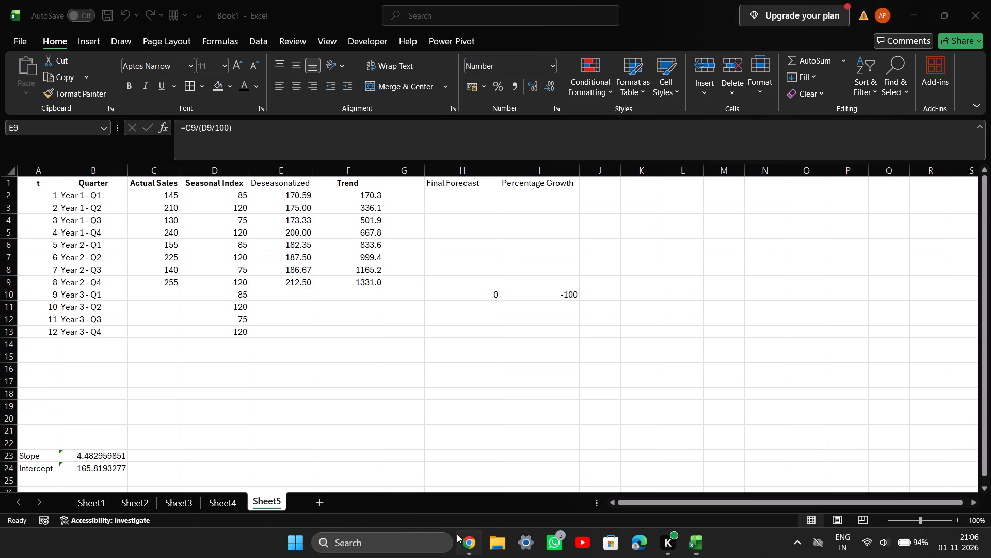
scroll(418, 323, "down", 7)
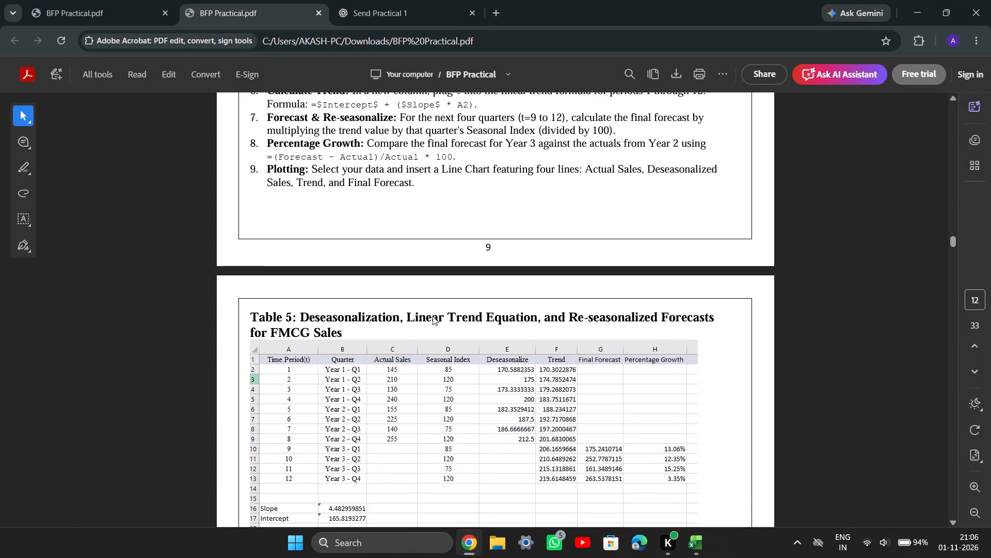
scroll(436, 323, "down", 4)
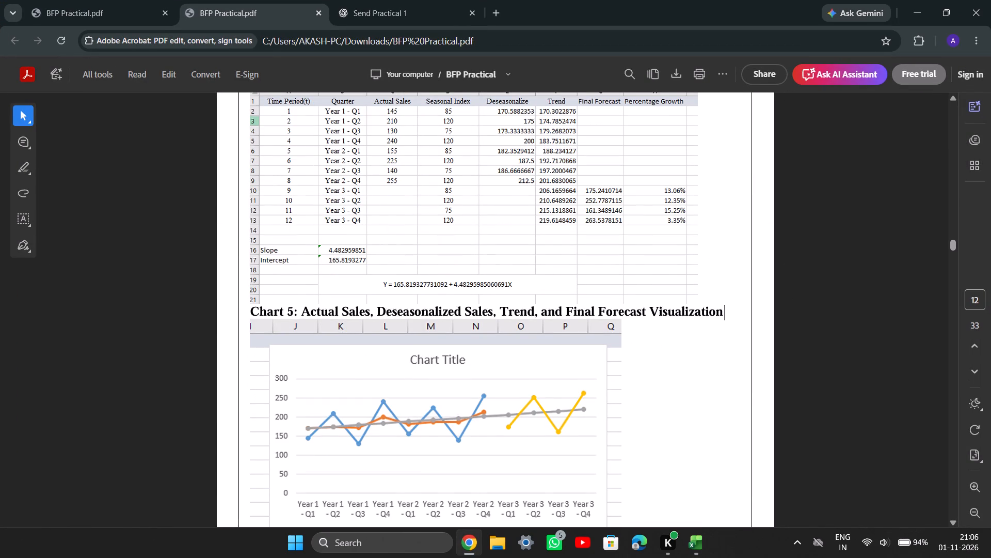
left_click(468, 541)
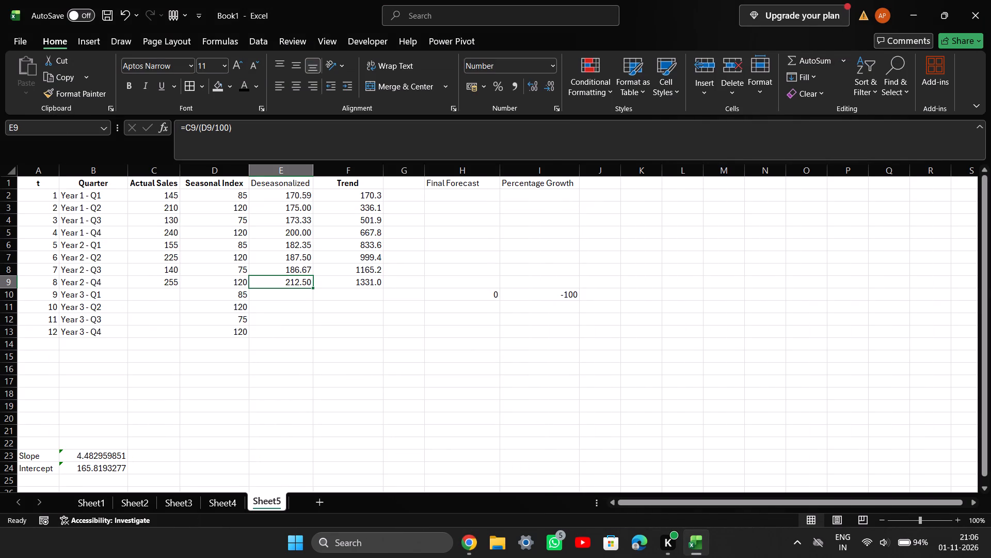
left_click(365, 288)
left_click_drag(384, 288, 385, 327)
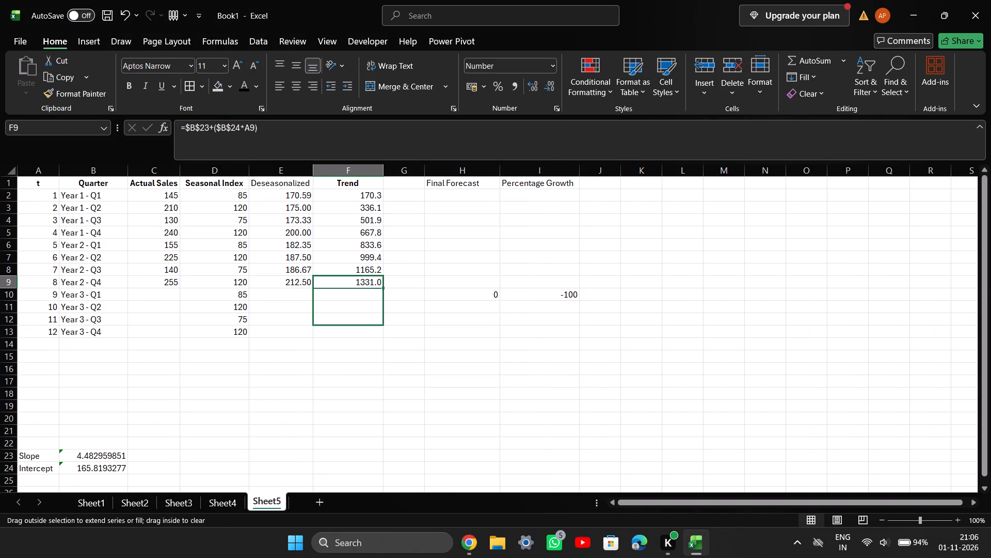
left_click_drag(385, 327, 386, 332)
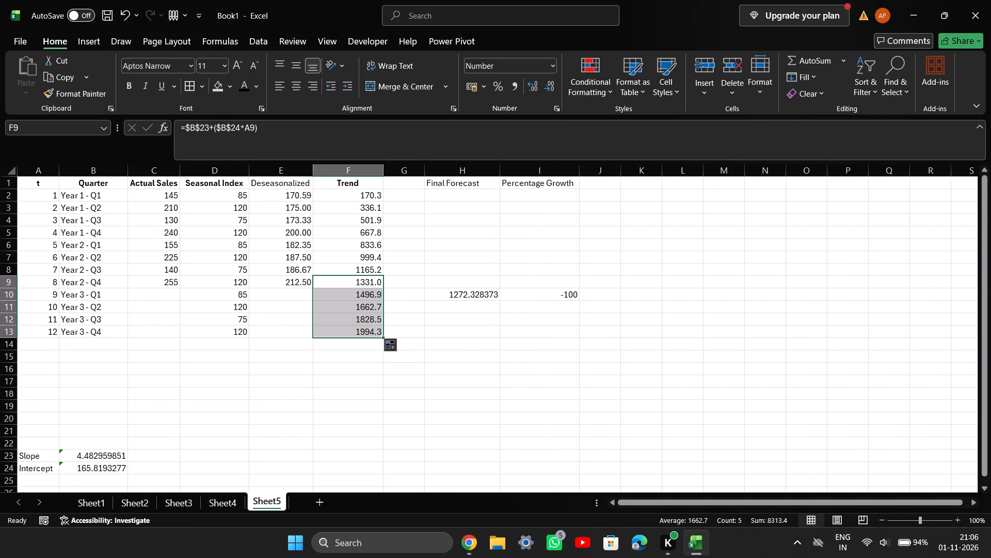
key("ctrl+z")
Fill the Trend formula from F2 down through F13 to cover the Year 3 quarters.
left_click(374, 189)
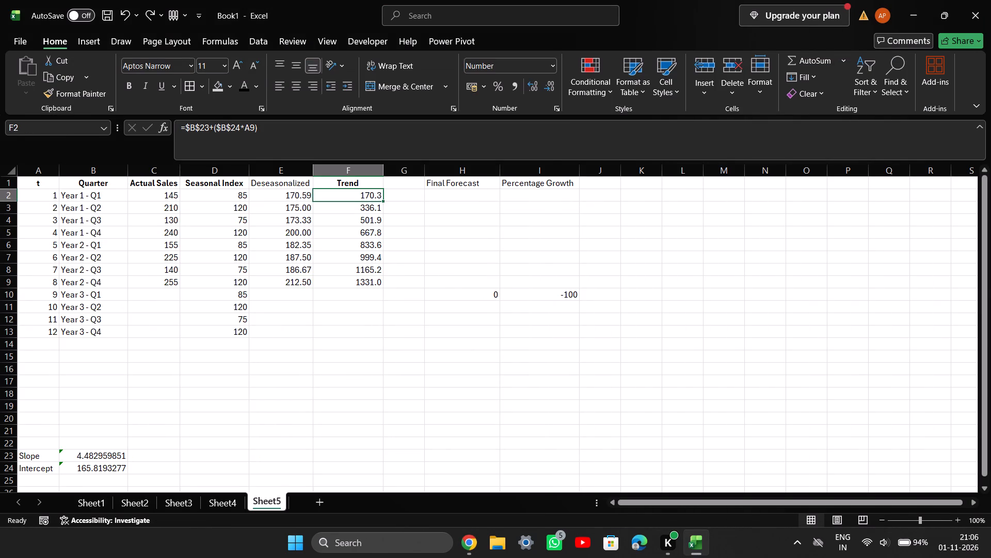
left_click_drag(383, 203, 374, 323)
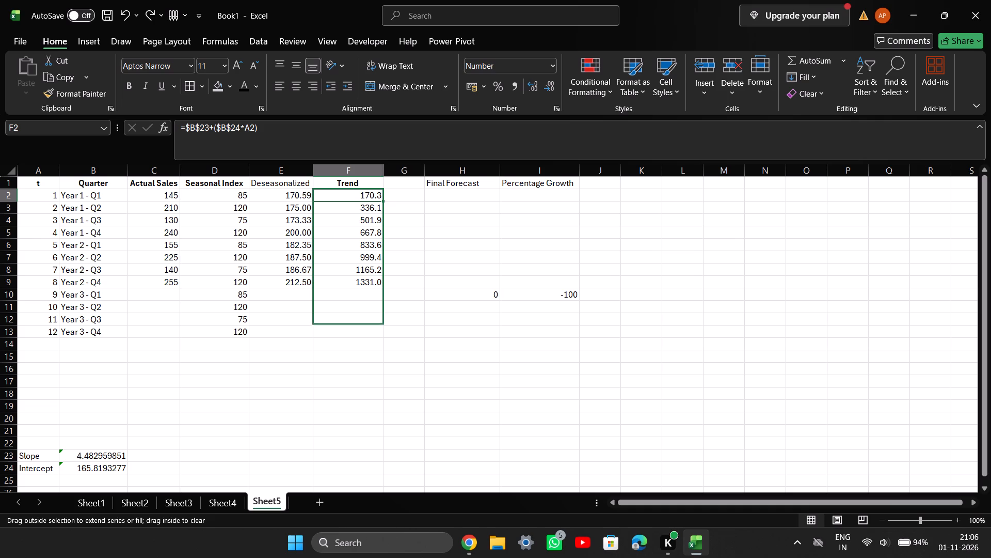
left_click_drag(374, 323, 373, 342)
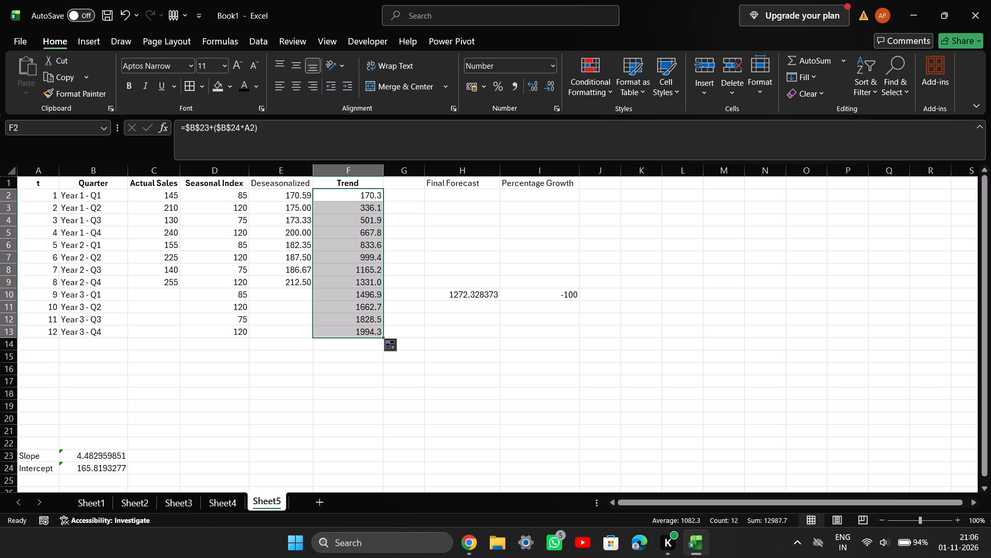
Compare the sheet's Trend and Final Forecast columns with Table 5 and Chart 5 in the PDF.
left_click(472, 550)
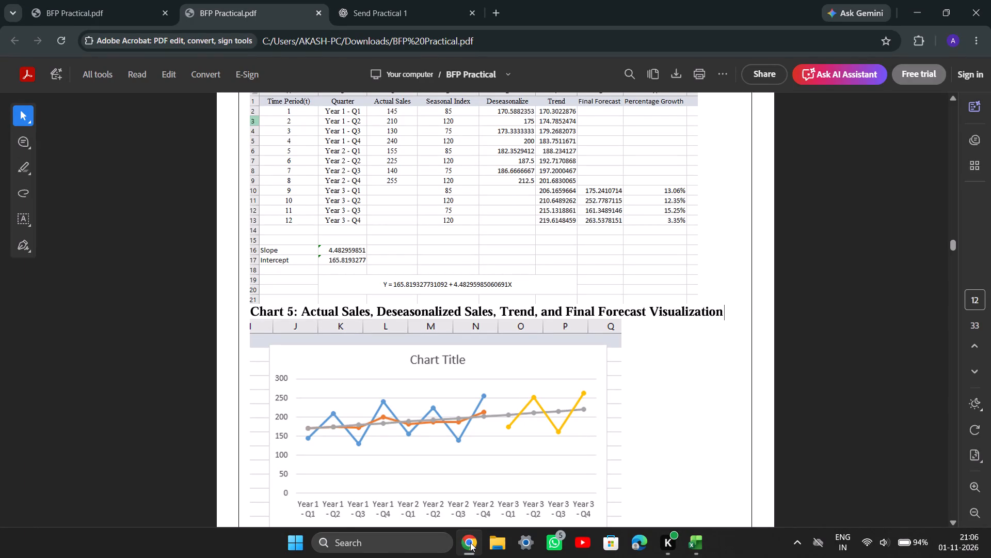
left_click(470, 542)
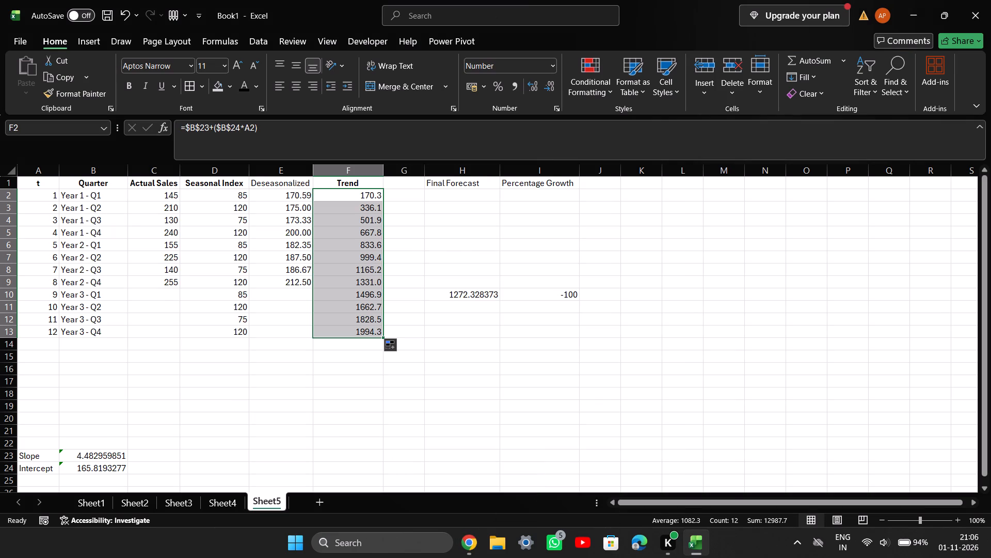
left_click(470, 467)
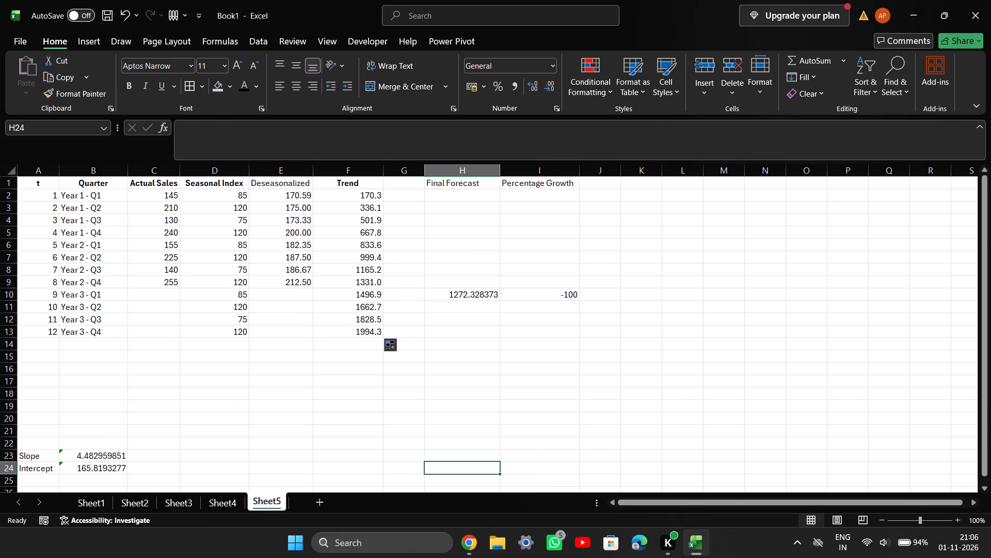
left_click(473, 544)
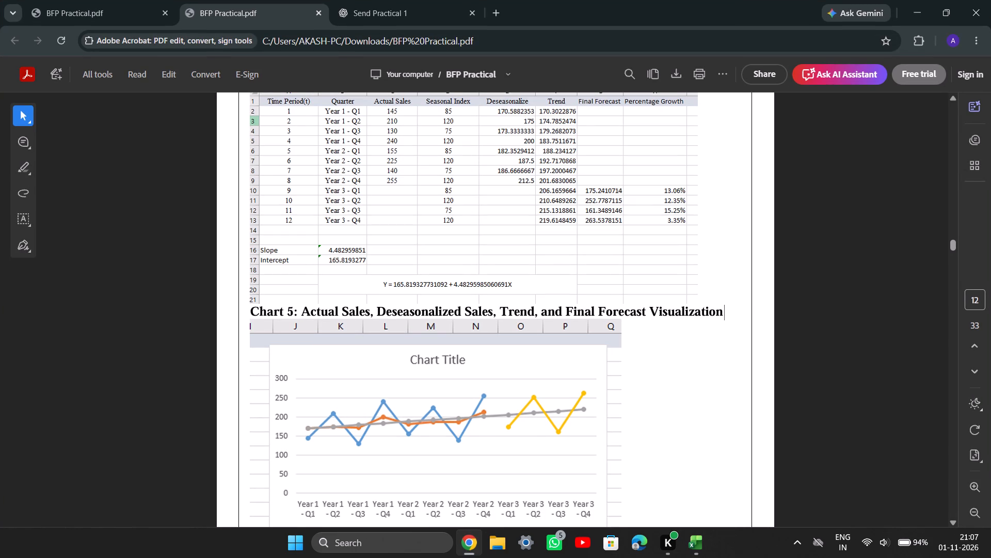
scroll(464, 359, "down", 2)
scroll(464, 359, "up", 1)
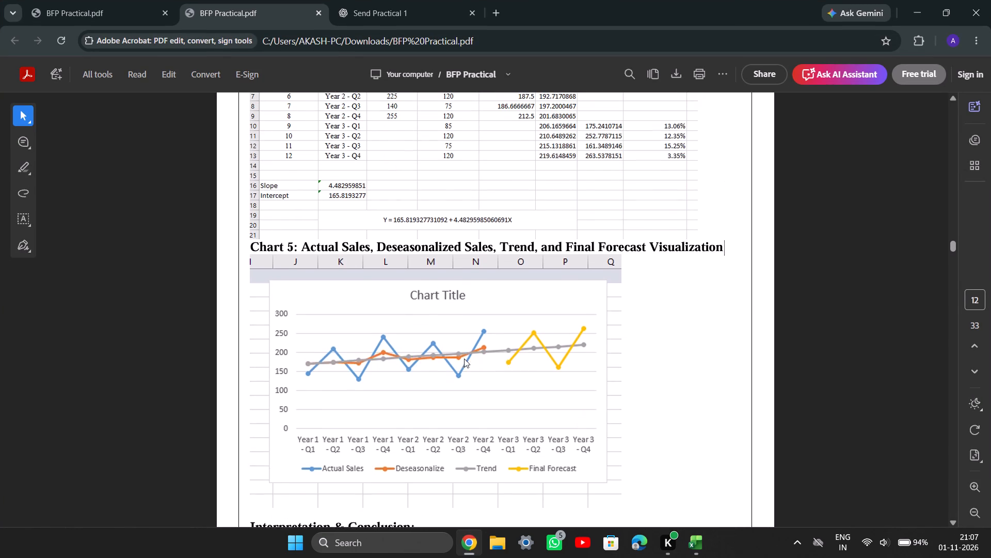
scroll(464, 359, "up", 1)
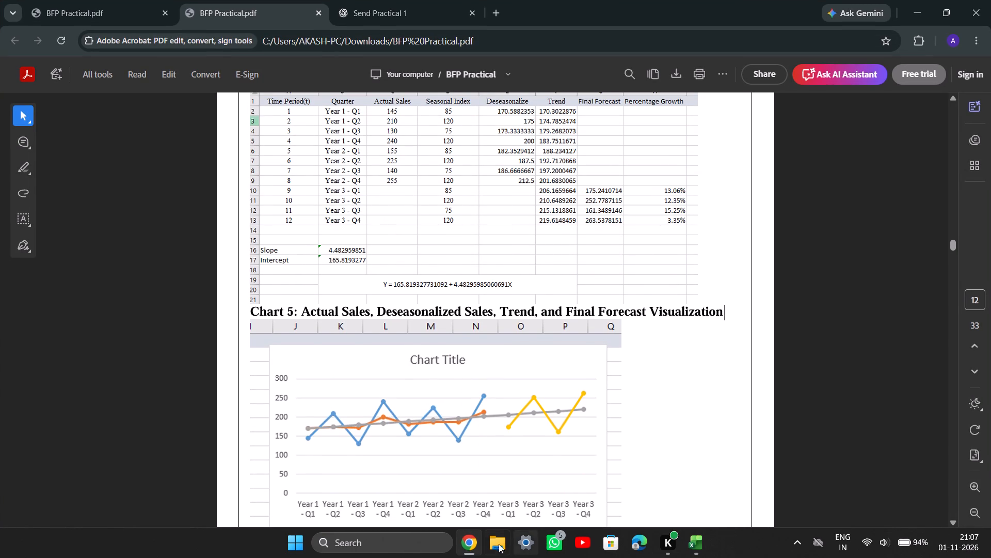
left_click(469, 540)
Fill the Final Forecast formula from H10 down to H13 for the remaining Year 3 quarters.
left_click(481, 296)
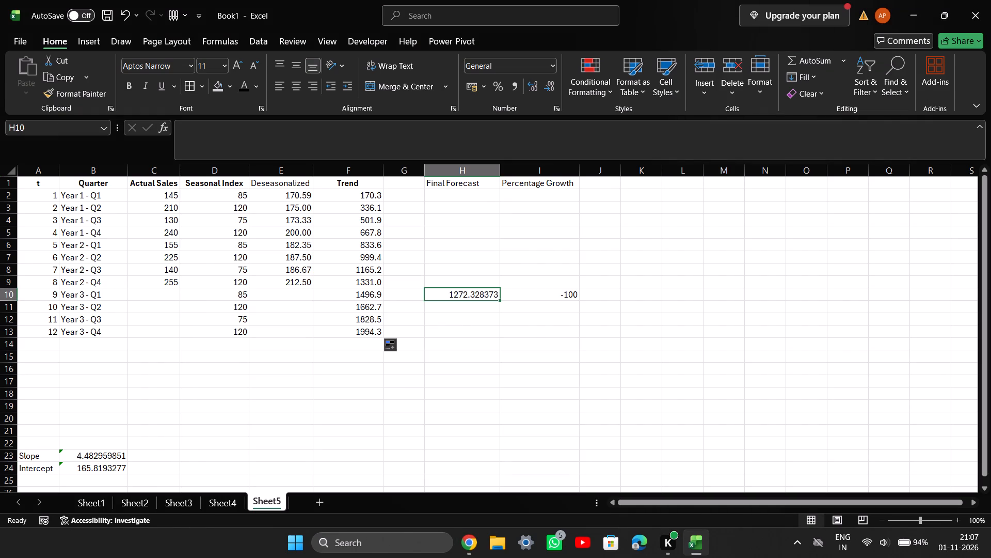
left_click_drag(500, 300, 490, 337)
Fill the Percentage Growth formula from I10 down, ending the filled range at I13.
left_click(563, 299)
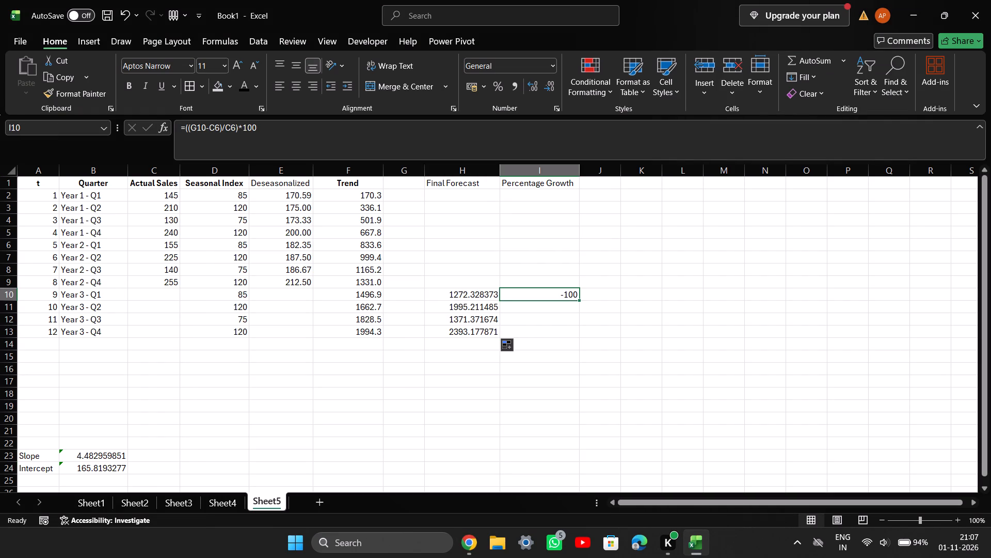
left_click_drag(577, 301, 578, 345)
left_click_drag(580, 350, 580, 347)
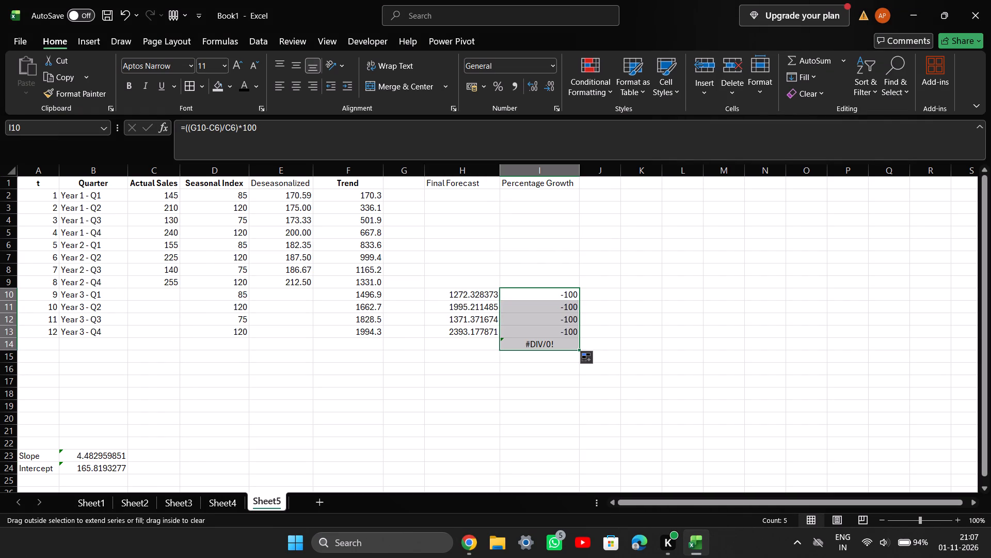
left_click_drag(580, 347, 580, 339)
Compare the Final Forecast and Percentage Growth values for Year 3 with Table 5 in the PDF.
left_click(475, 540)
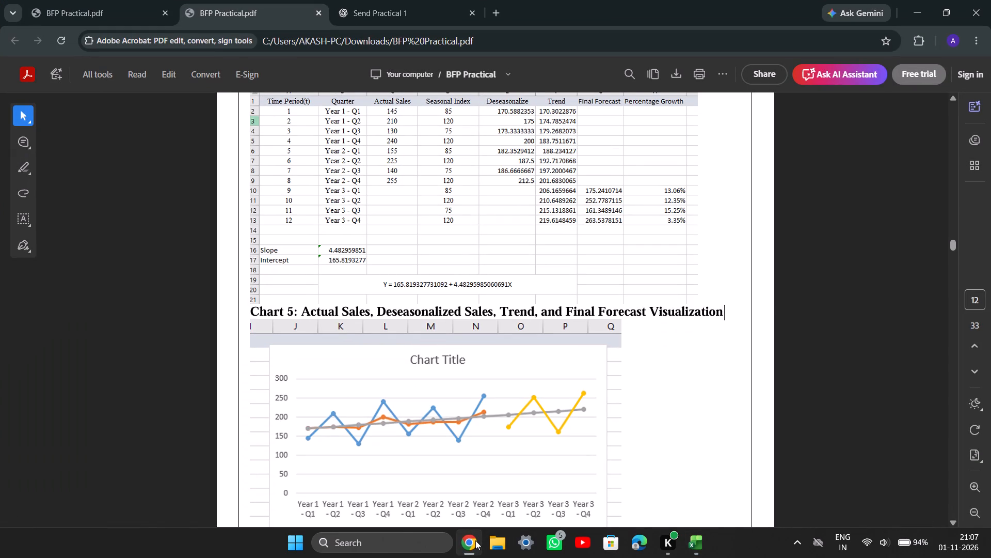
left_click(475, 540)
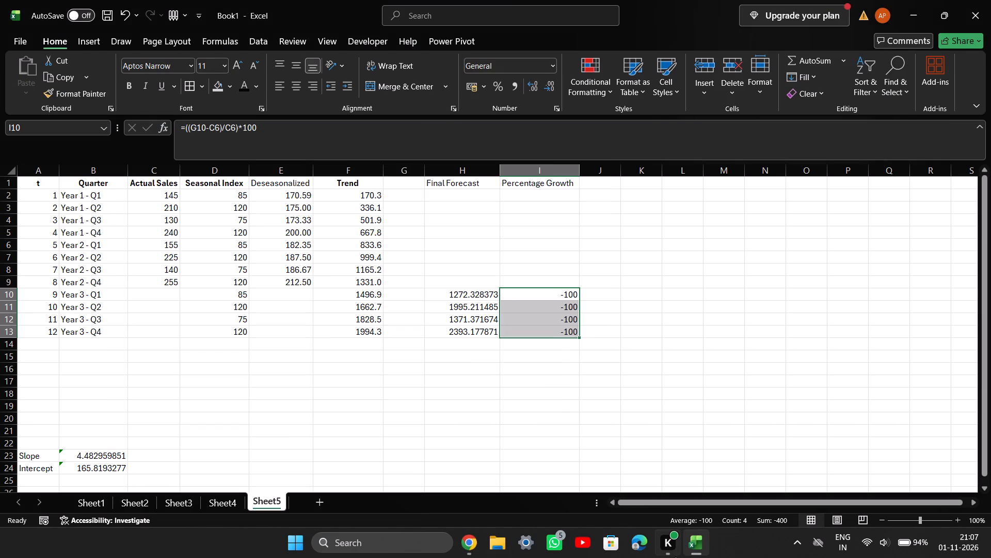
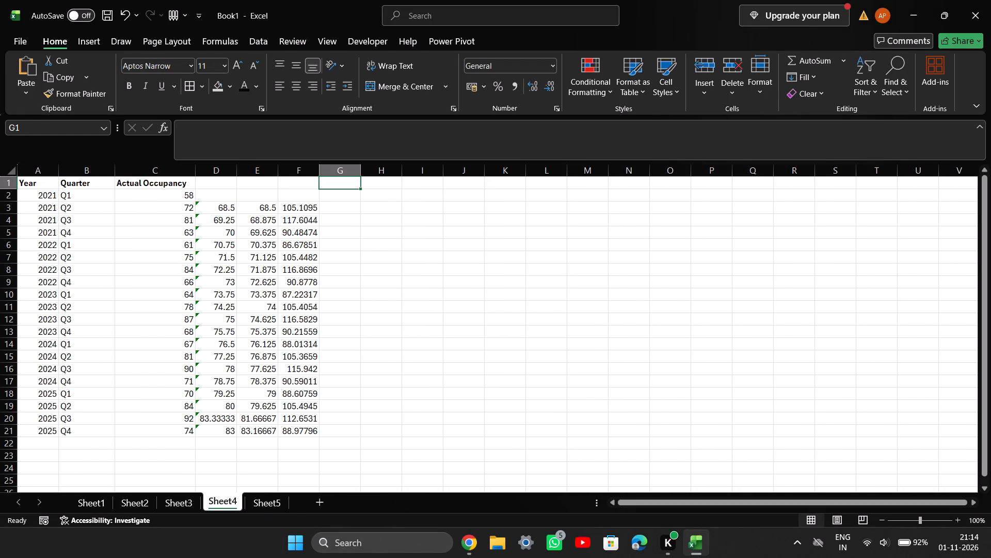
left_click(266, 510)
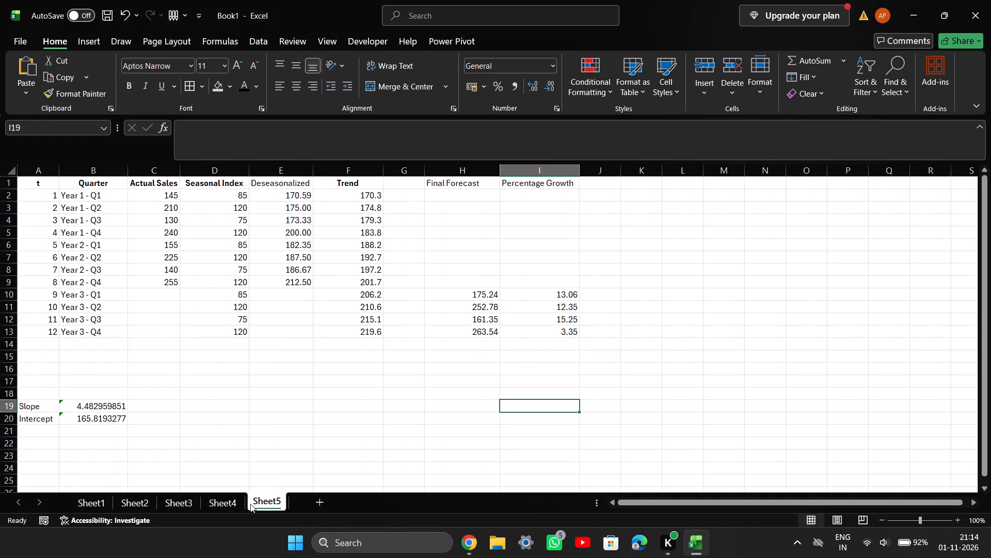
left_click(471, 183)
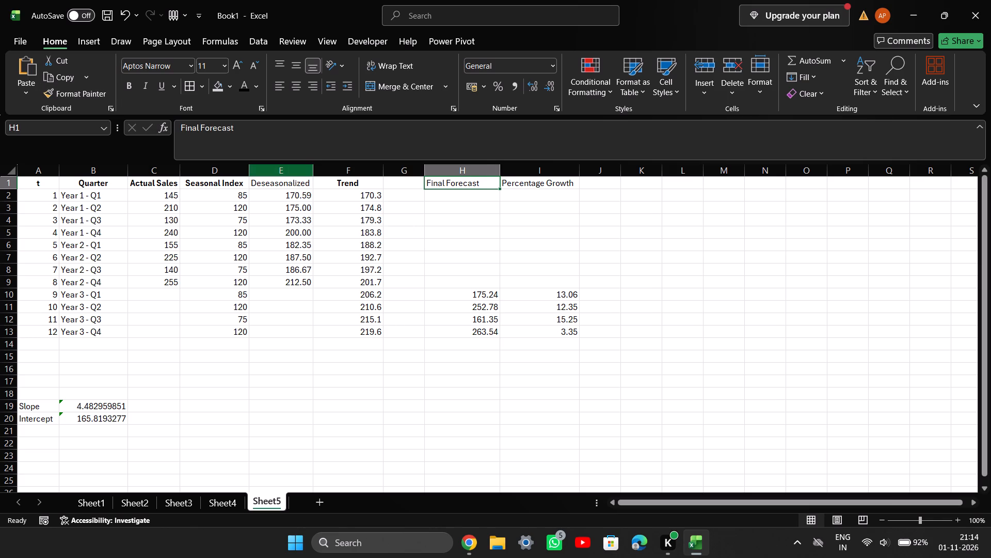
left_click_drag(22, 185, 299, 212)
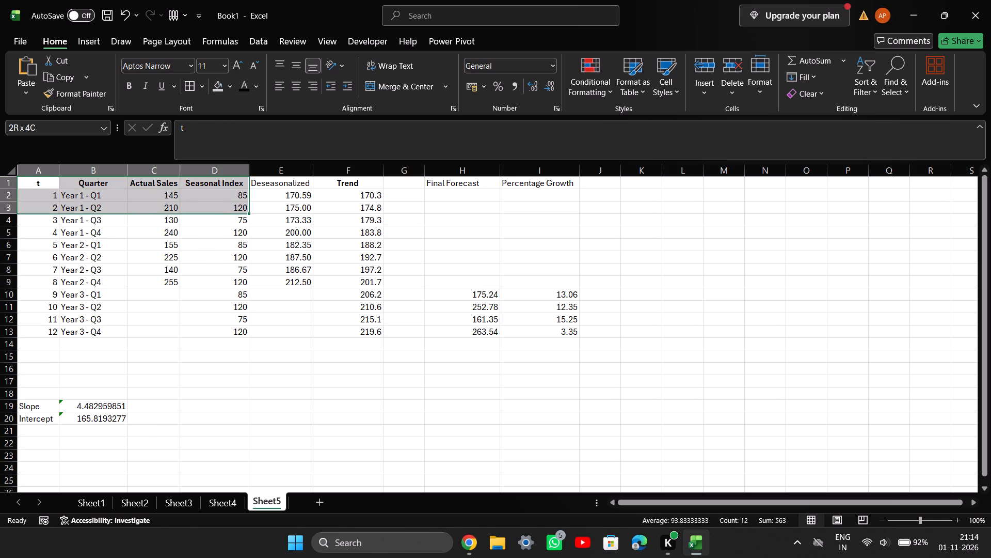
left_click_drag(299, 212, 549, 182)
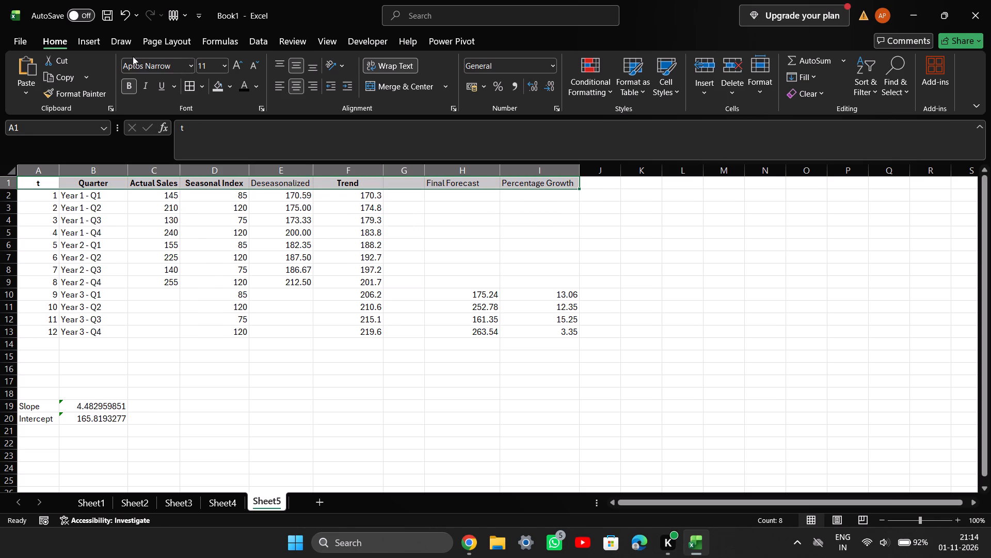
left_click(133, 85)
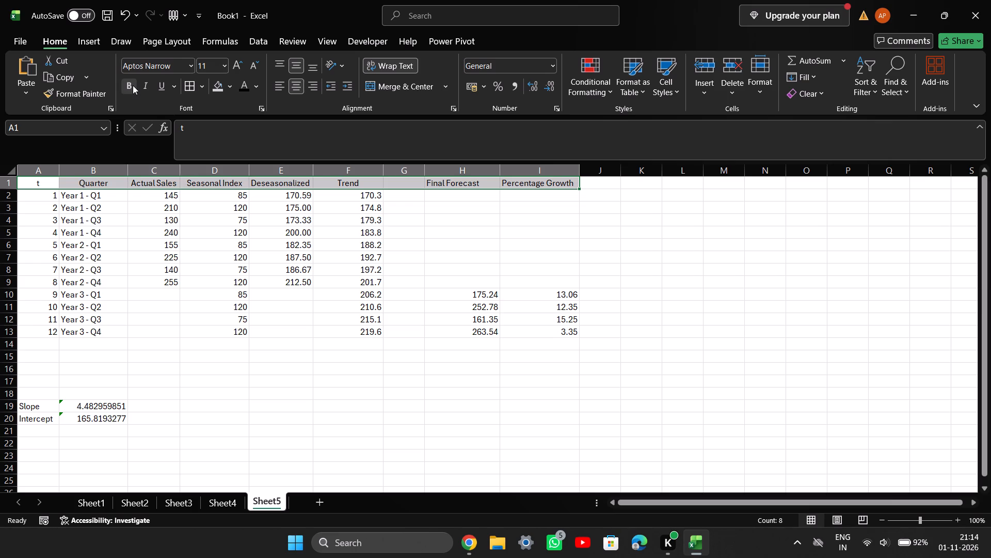
left_click(133, 85)
left_click(513, 215)
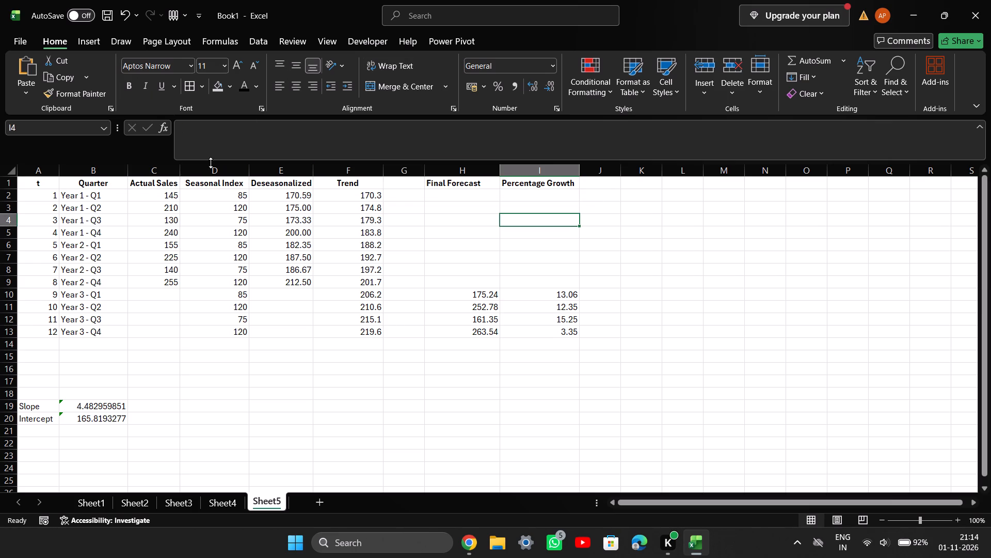
Apply all borders to the forecast table A1:I13 on Sheet5.
left_click_drag(33, 184, 550, 360)
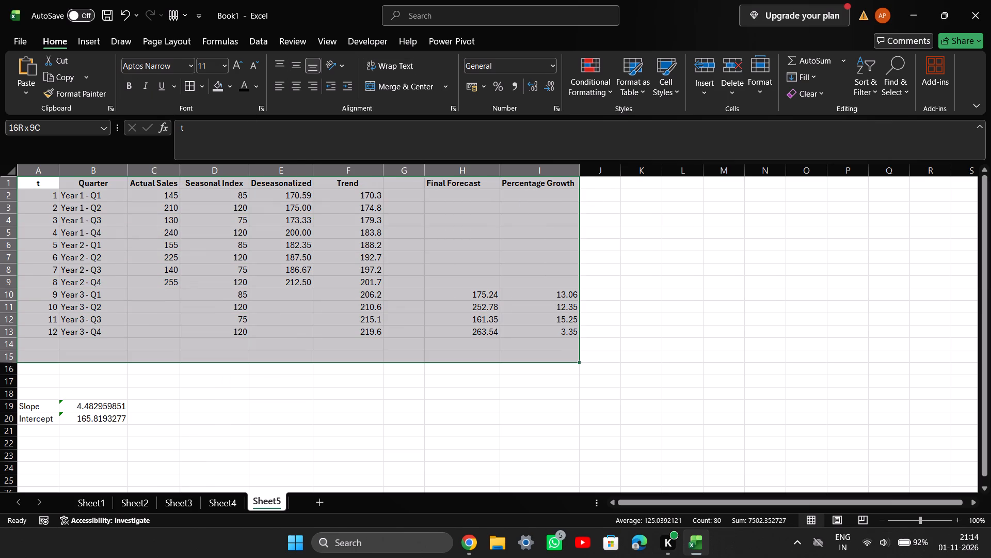
left_click_drag(550, 360, 563, 334)
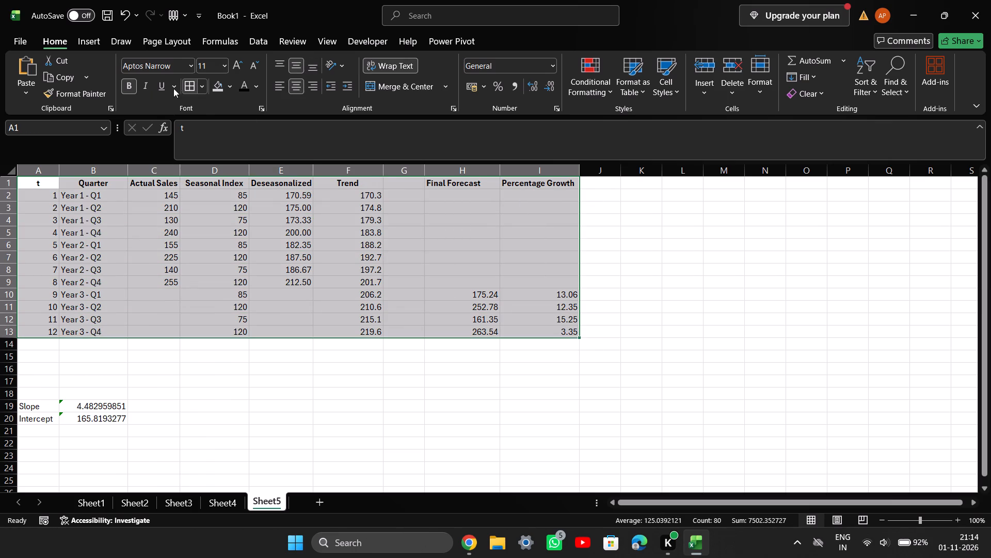
left_click(187, 84)
left_click(376, 225)
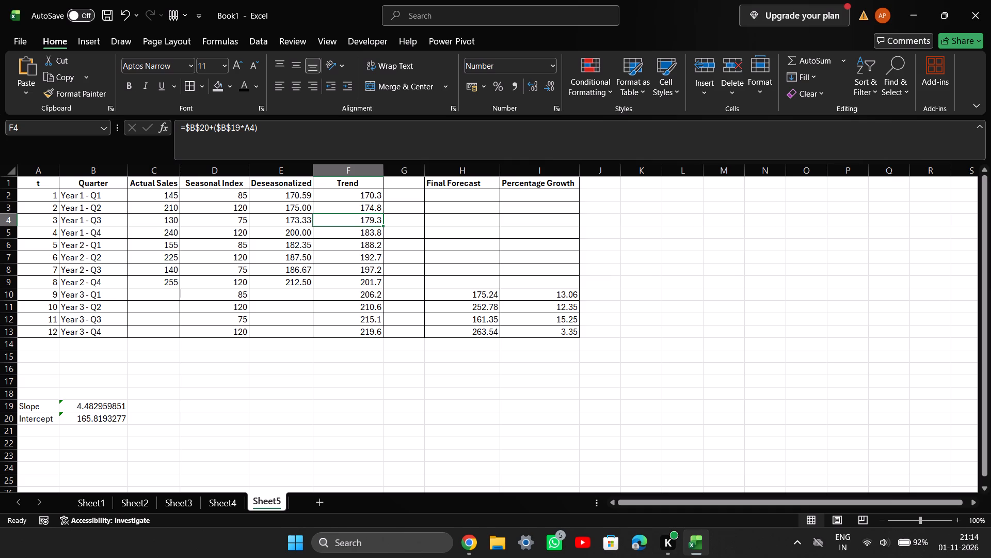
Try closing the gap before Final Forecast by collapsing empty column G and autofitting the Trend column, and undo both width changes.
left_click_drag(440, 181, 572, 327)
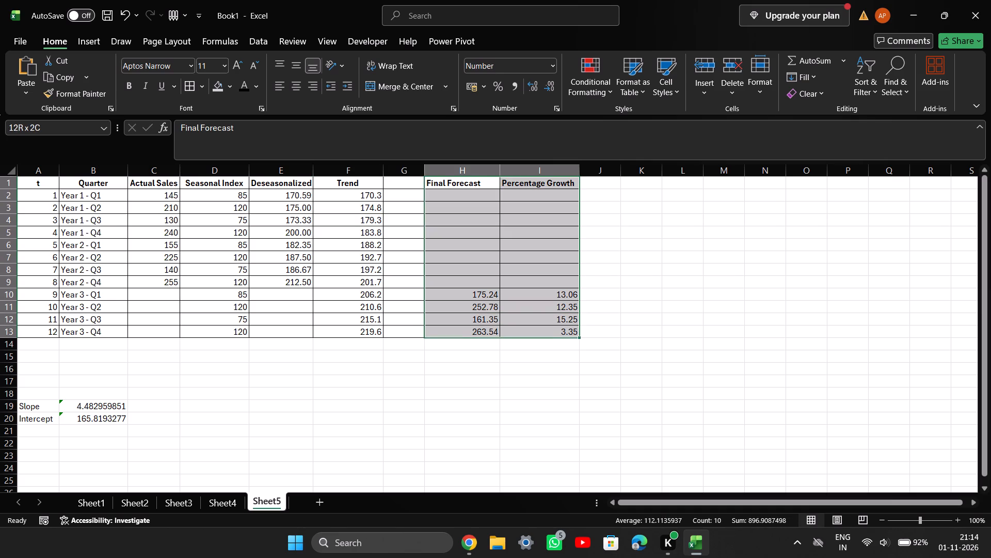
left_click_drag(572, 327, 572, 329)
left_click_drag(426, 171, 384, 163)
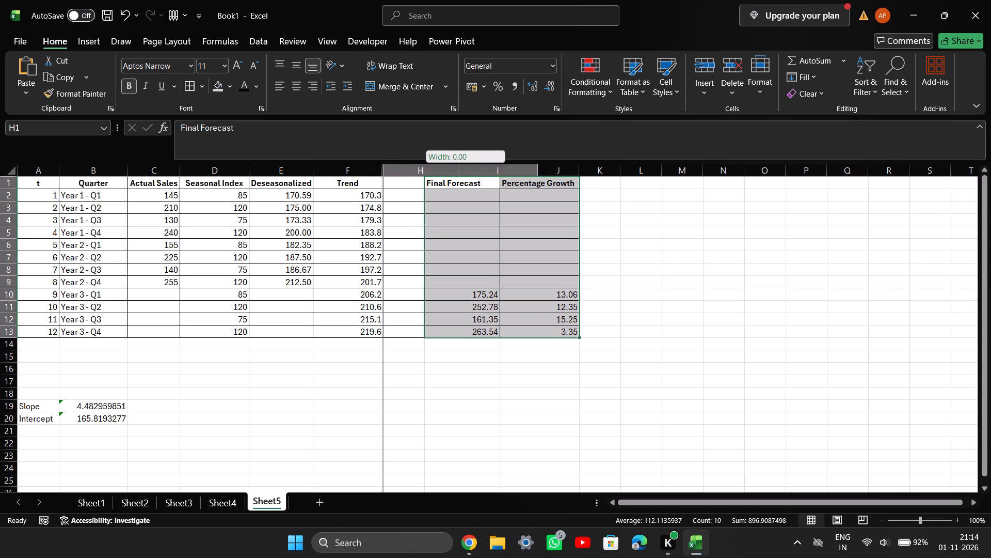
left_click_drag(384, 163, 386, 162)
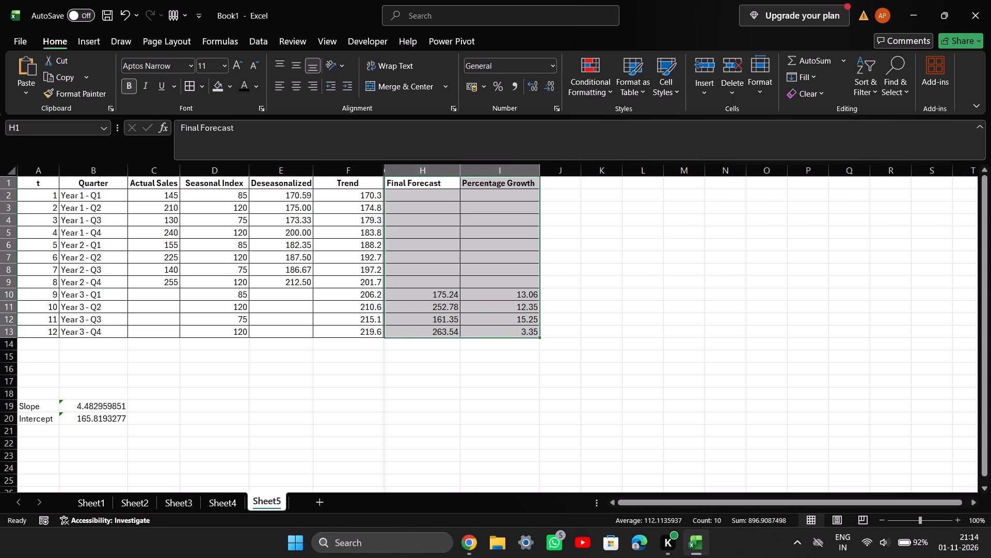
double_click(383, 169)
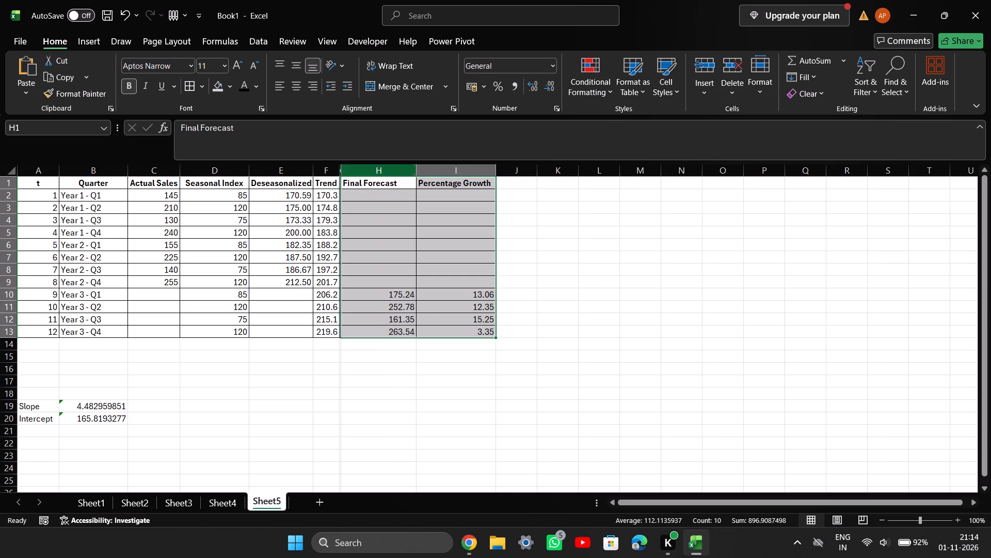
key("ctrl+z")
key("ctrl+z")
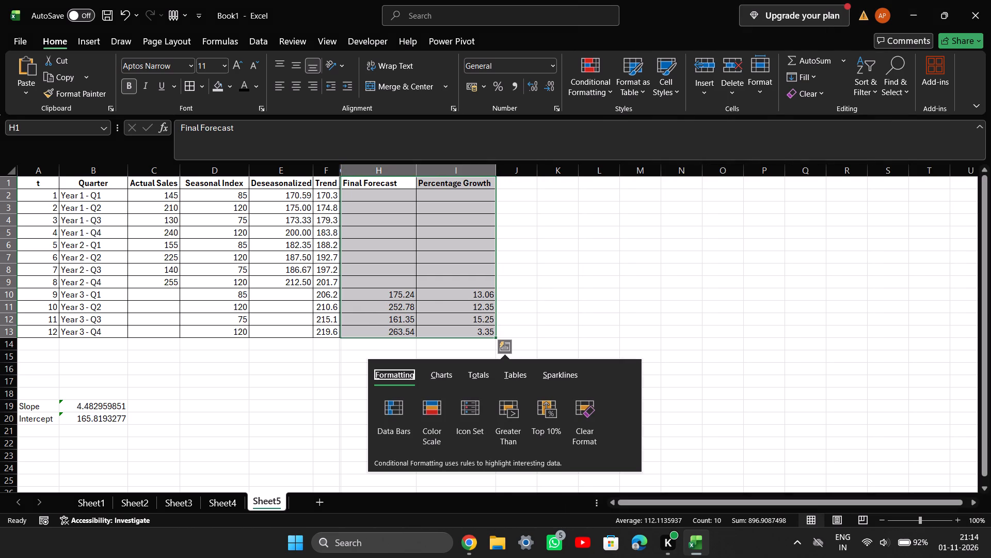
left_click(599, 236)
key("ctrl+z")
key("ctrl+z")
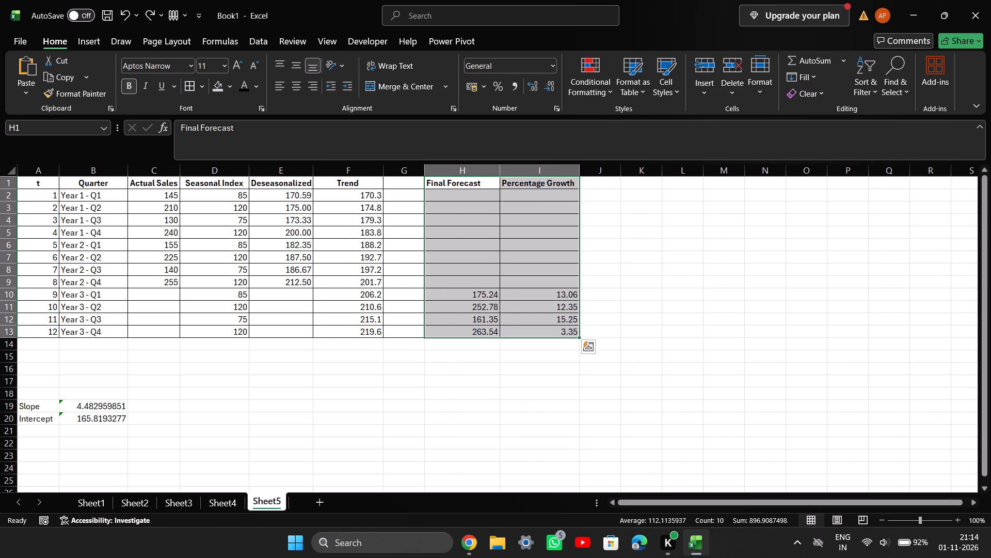
Move the Final Forecast and Percentage Growth block from H1:I13 to G1:H13 and widen column G to fit its heading.
left_click(434, 181)
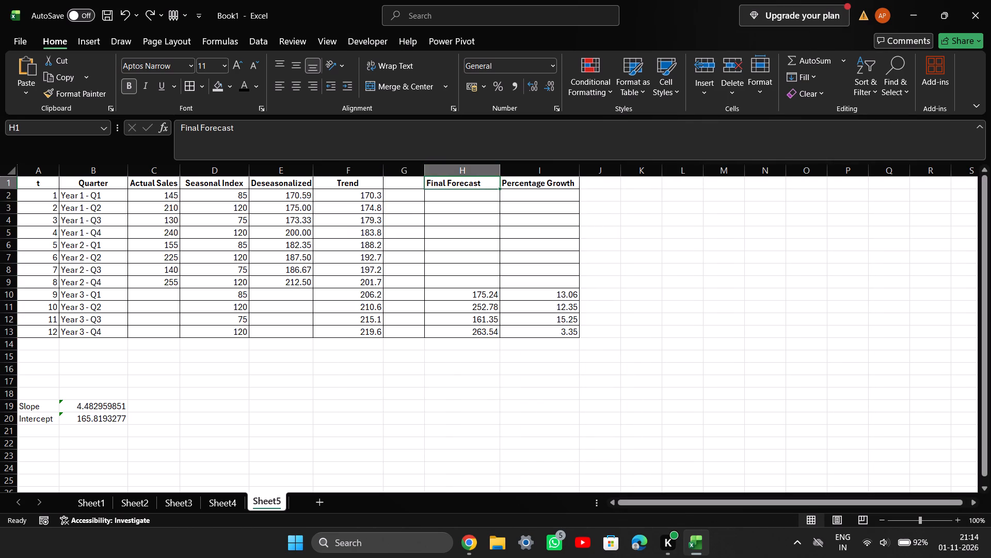
left_click_drag(443, 185, 567, 326)
left_click_drag(425, 246, 422, 246)
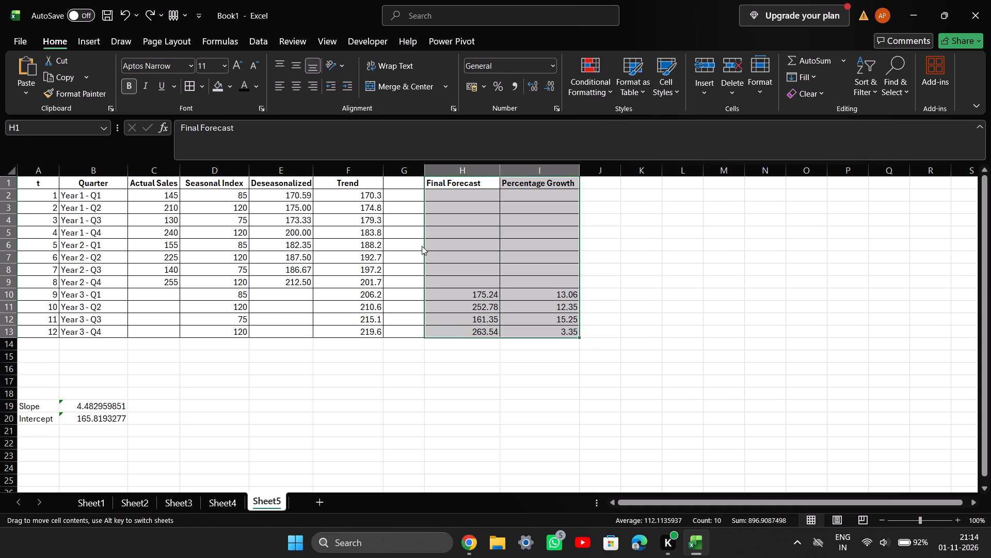
left_click_drag(422, 246, 399, 246)
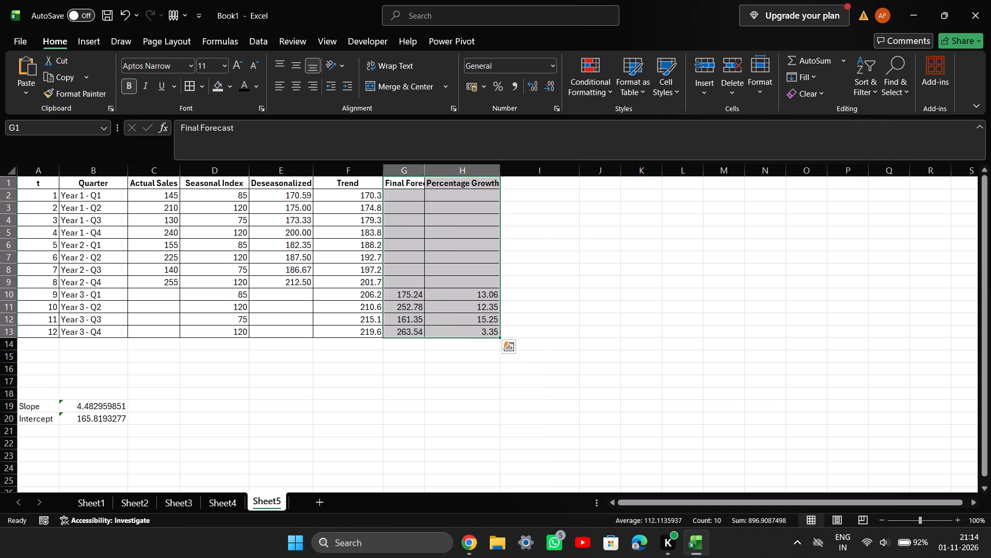
left_click_drag(423, 167, 447, 164)
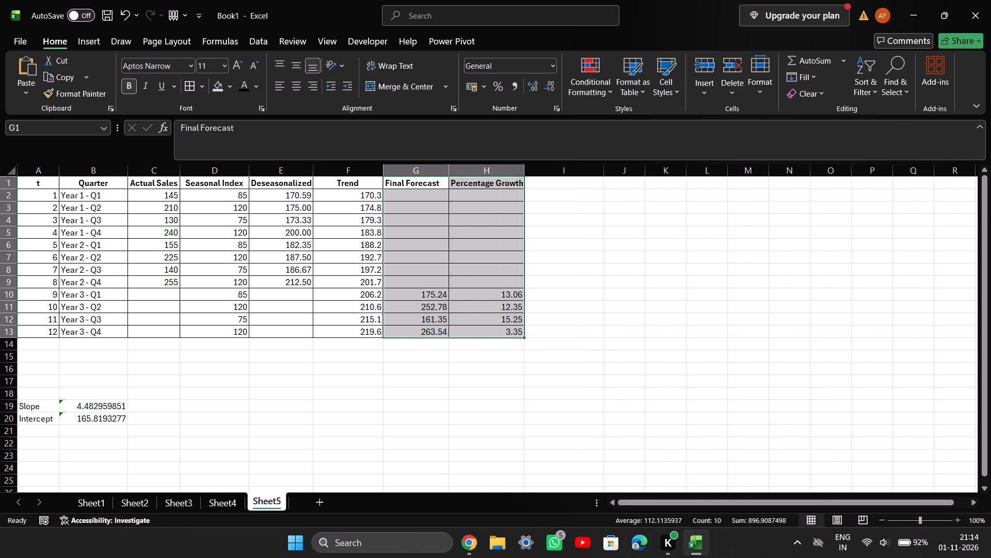
Fill the heading row A1:H1 on Sheet5 with light grey.
left_click_drag(44, 184, 408, 190)
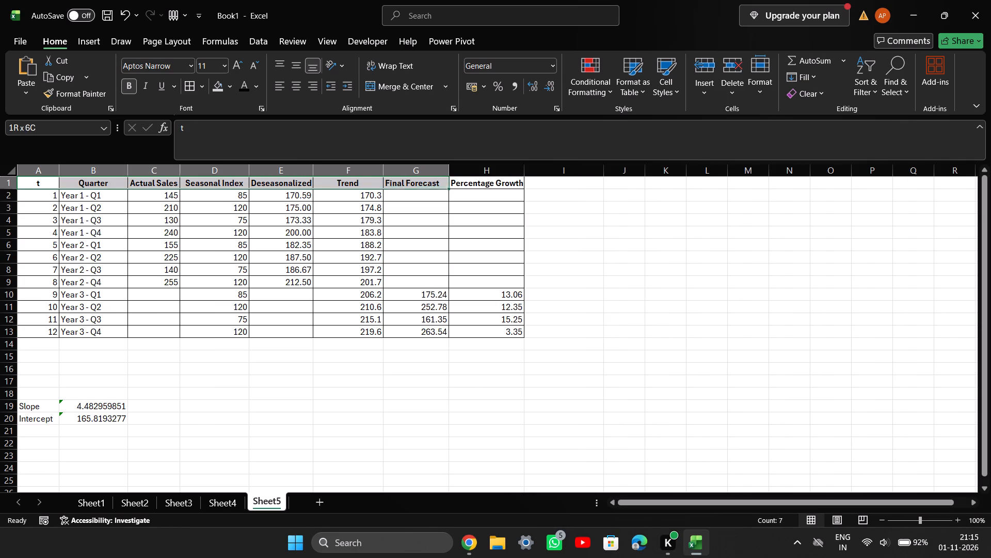
left_click_drag(408, 190, 497, 183)
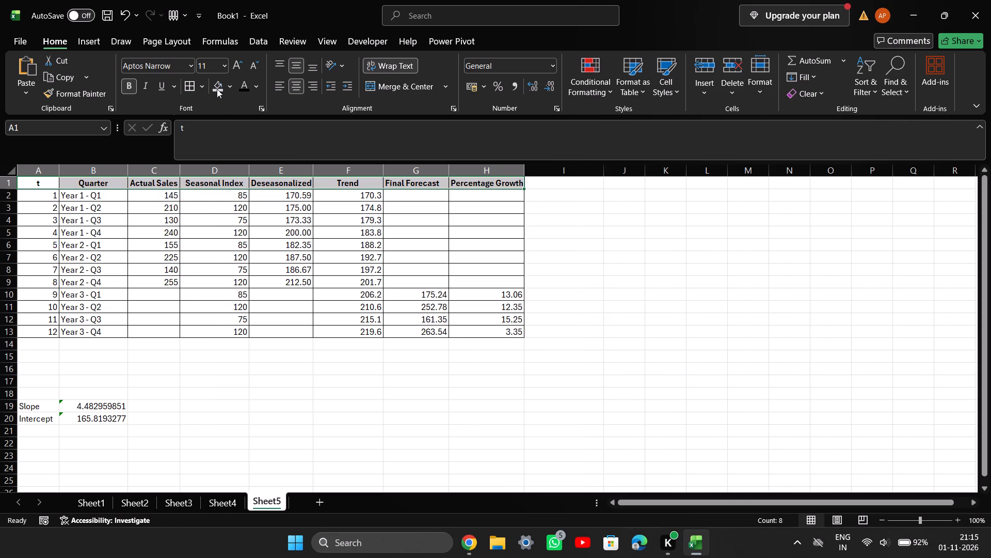
left_click(230, 87)
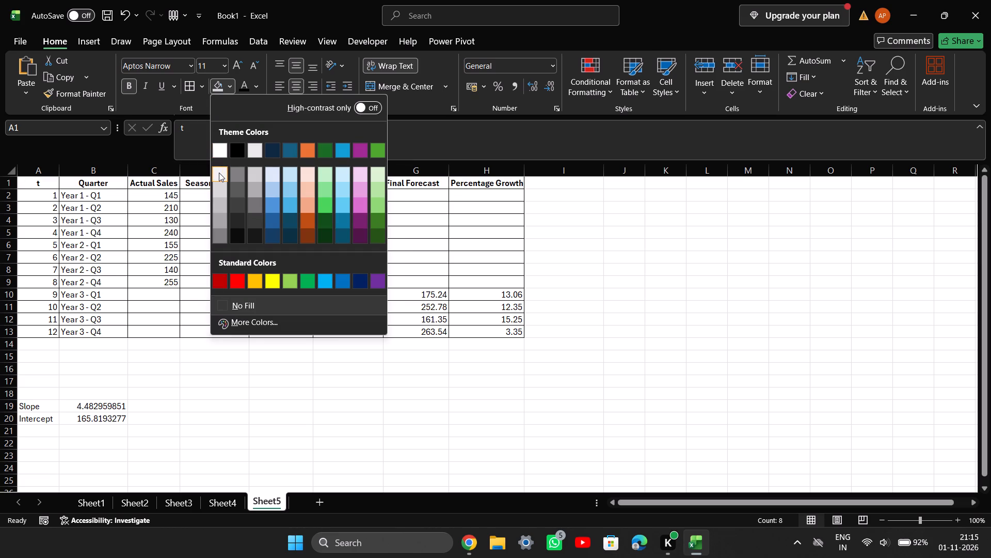
left_click(218, 188)
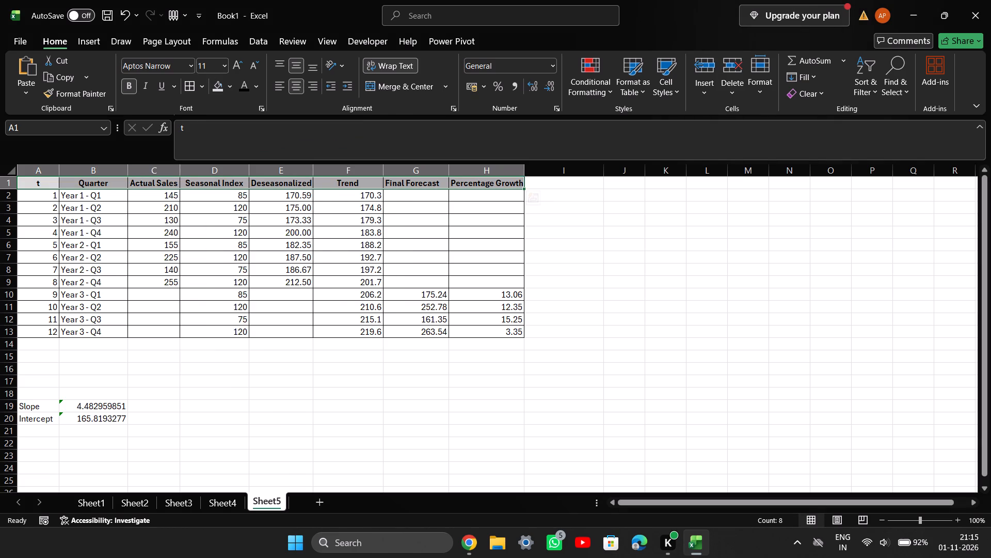
Move the Slope and Intercept block from A19:B20 up to A16:B17 on Sheet5.
left_click_drag(34, 412, 127, 422)
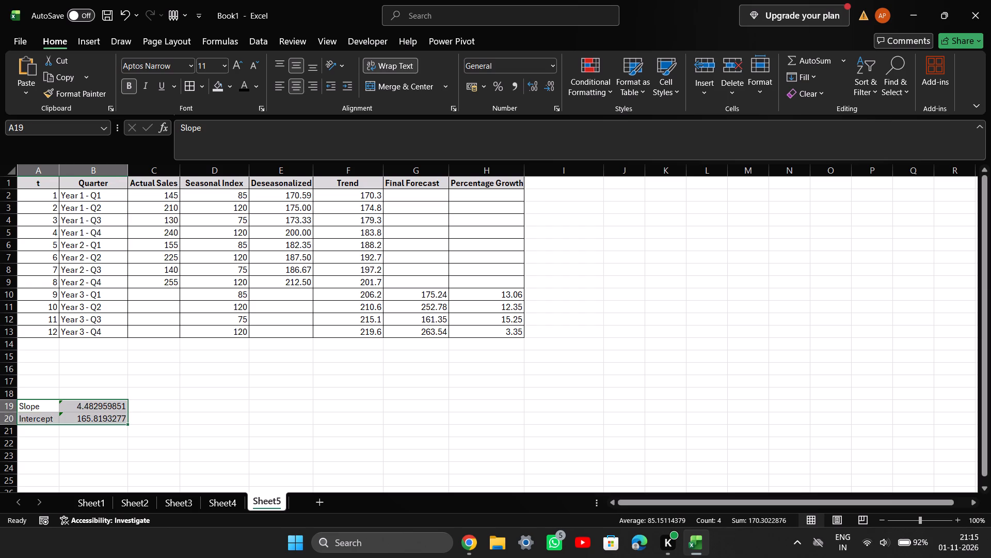
left_click_drag(95, 402, 96, 384)
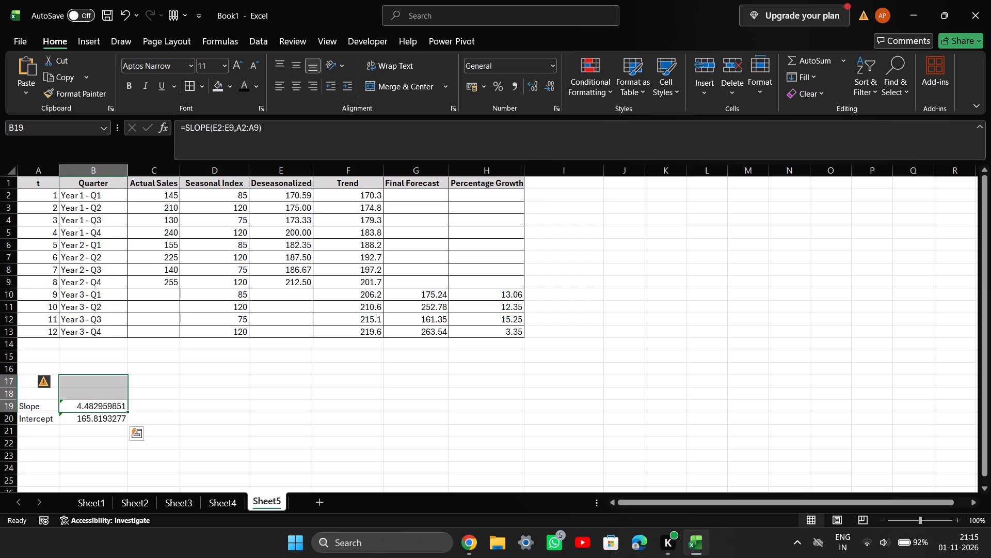
left_click_drag(45, 407, 99, 423)
left_click_drag(72, 398, 82, 374)
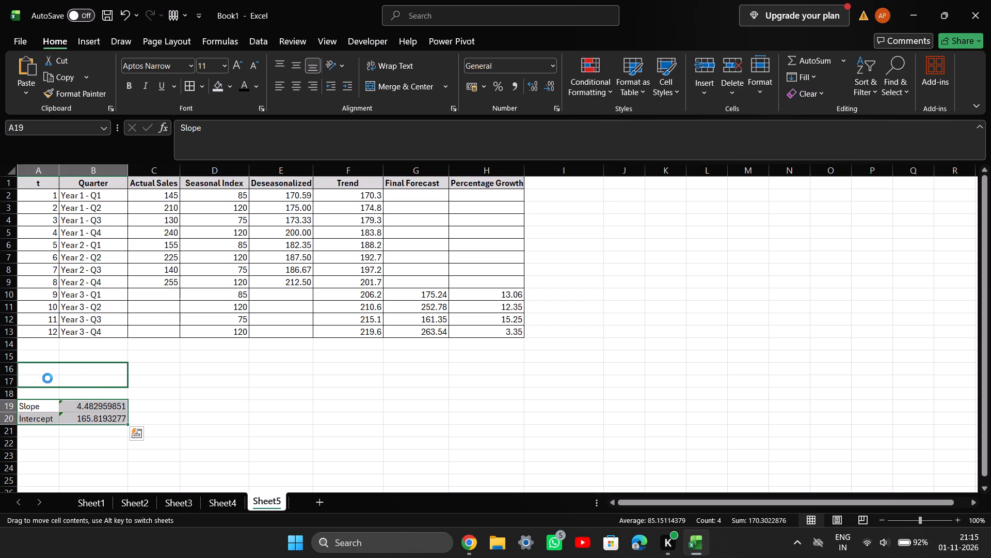
Apply all borders to the Slope and Intercept block A16:B17 and fill its labels A16:A17 with light grey.
left_click(185, 87)
left_click(186, 393)
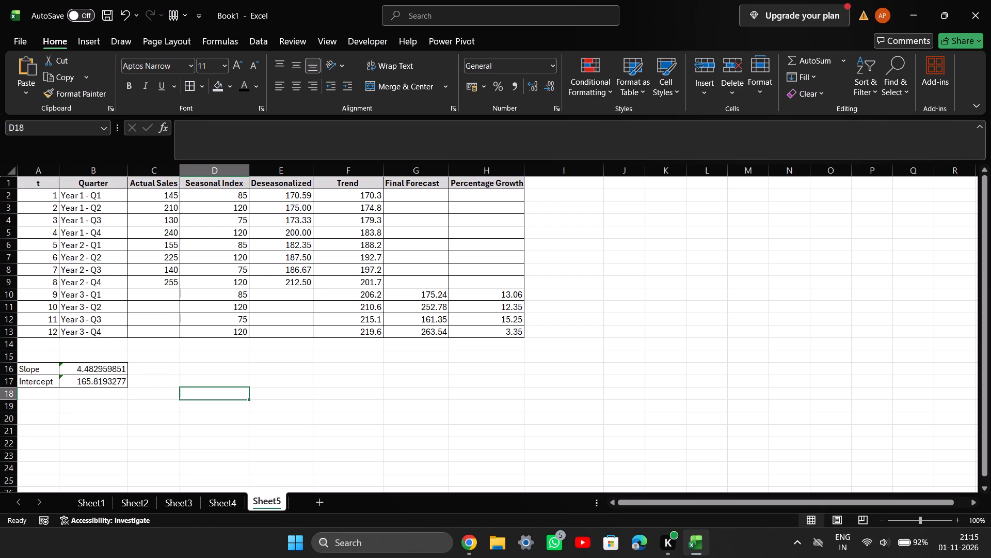
left_click_drag(51, 371, 50, 385)
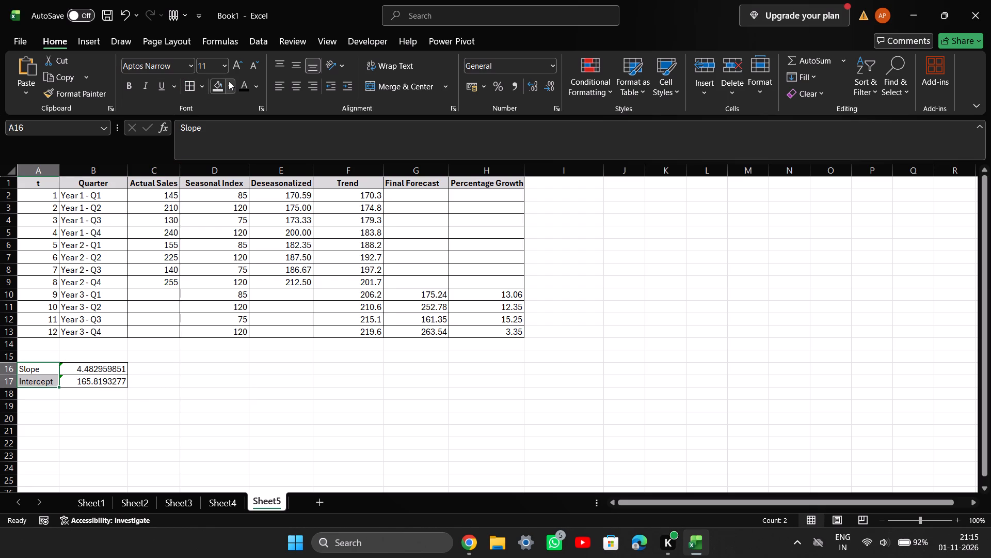
left_click(229, 83)
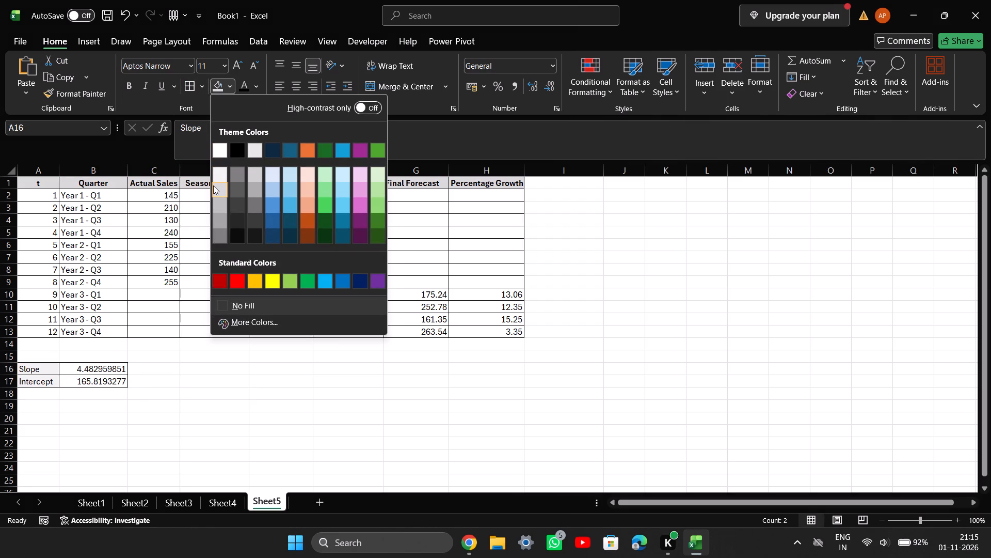
left_click(213, 185)
left_click(285, 416)
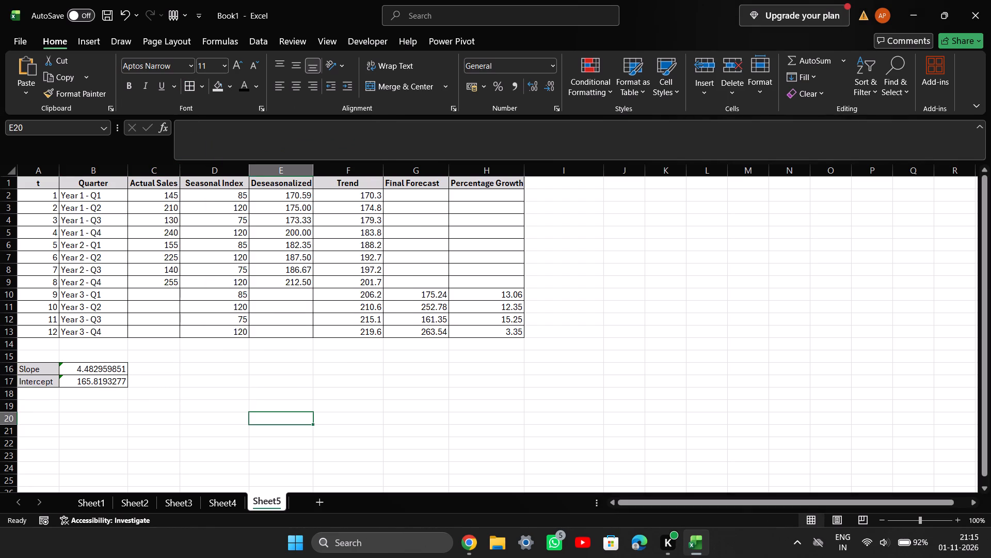
left_click(220, 442)
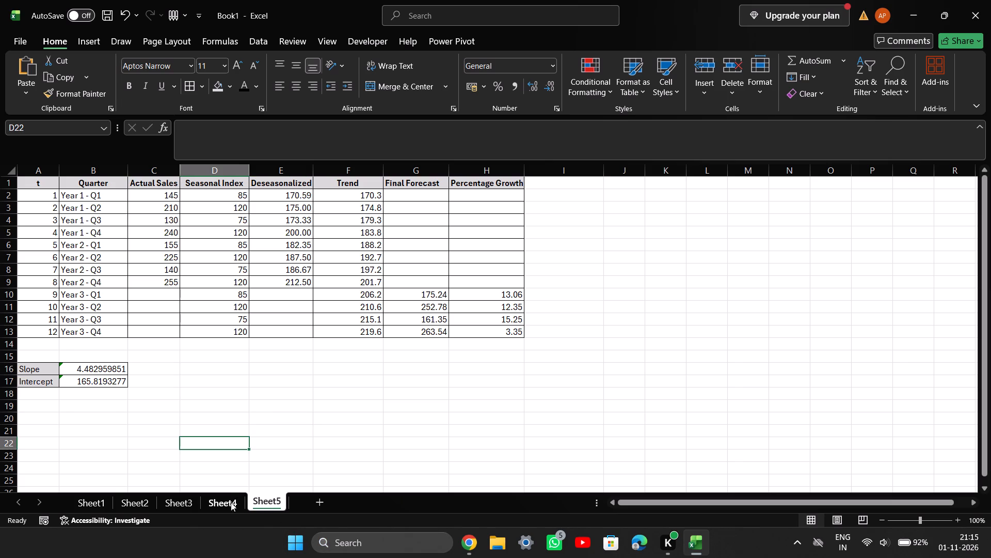
Review the Sheet3 and Sheet4 layouts and examine Practicals 3 to 5 in the BFP Practical PDF for reference on the Sheet3 chart.
left_click(231, 502)
left_click(259, 501)
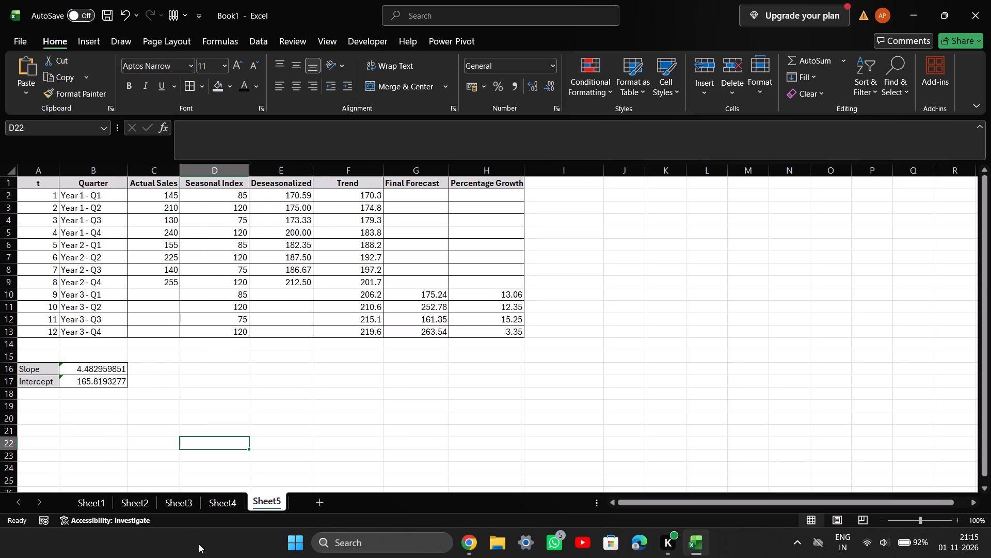
left_click(186, 500)
left_click(234, 503)
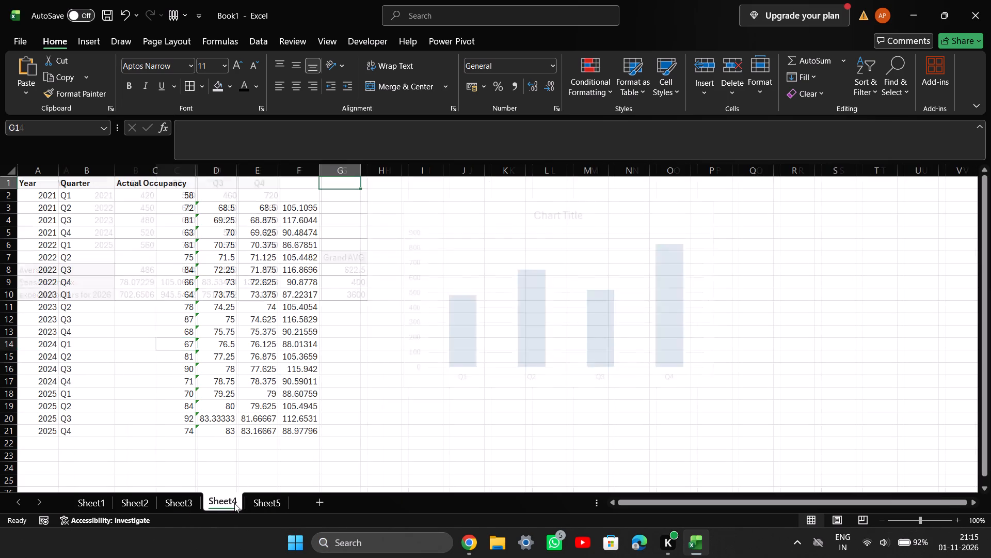
left_click(189, 509)
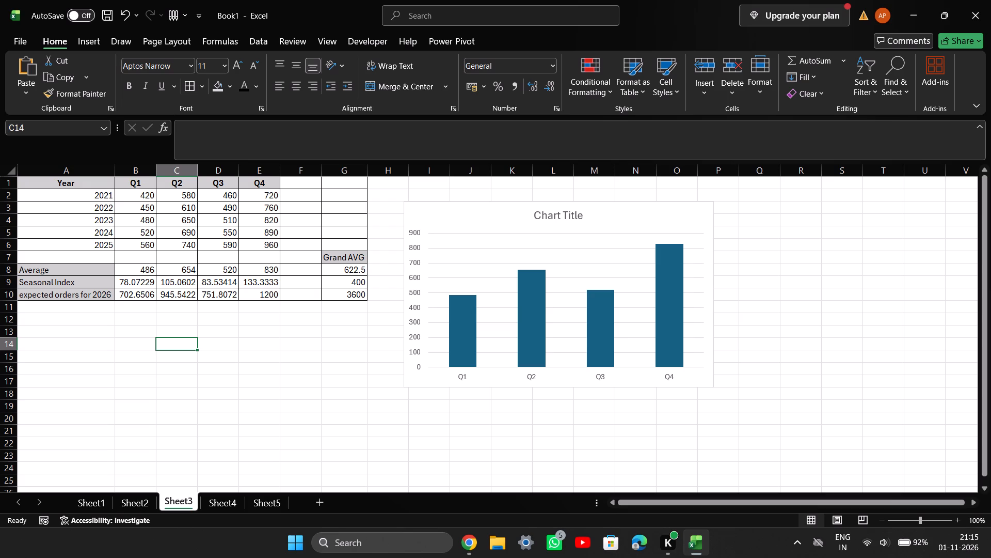
double_click(559, 217)
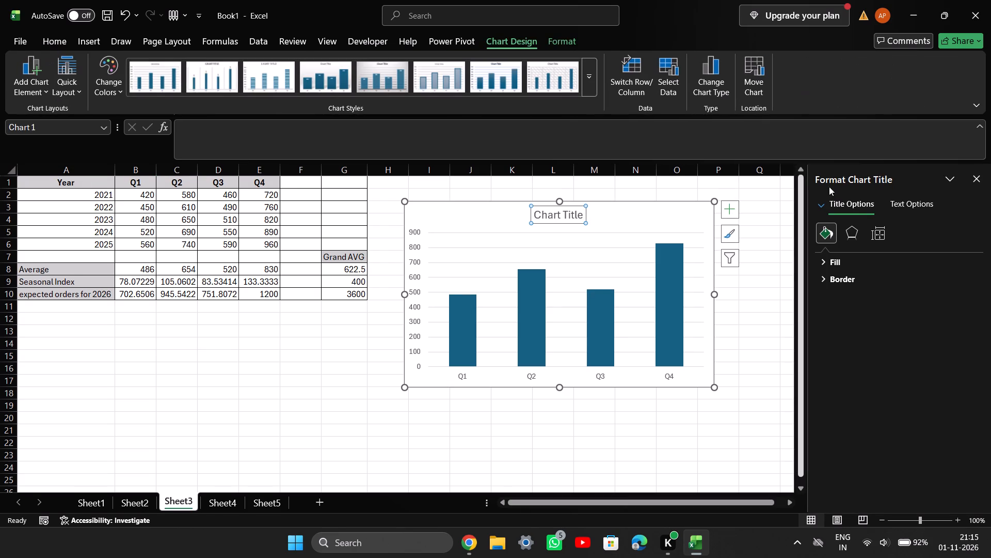
left_click(461, 557)
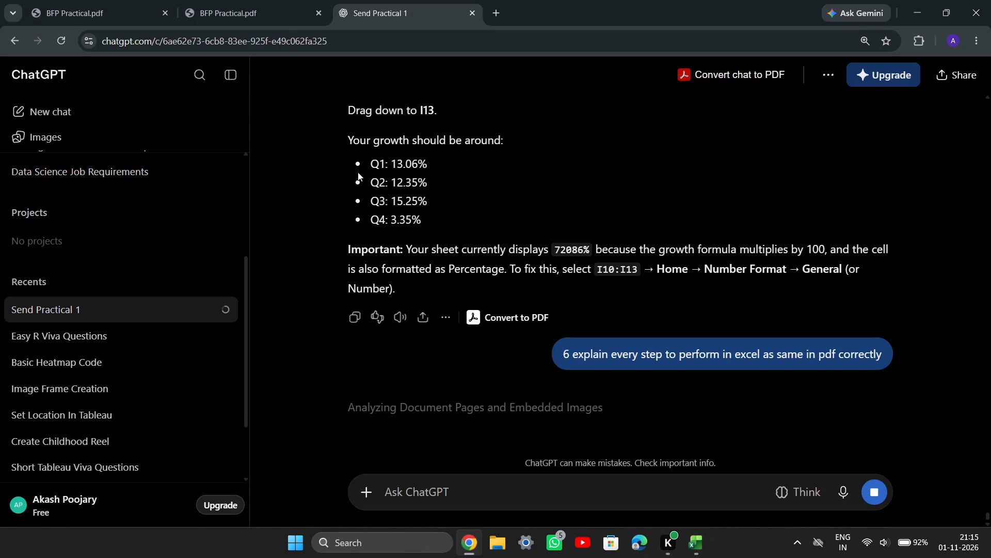
left_click(220, 0)
scroll(568, 268, "up", 9)
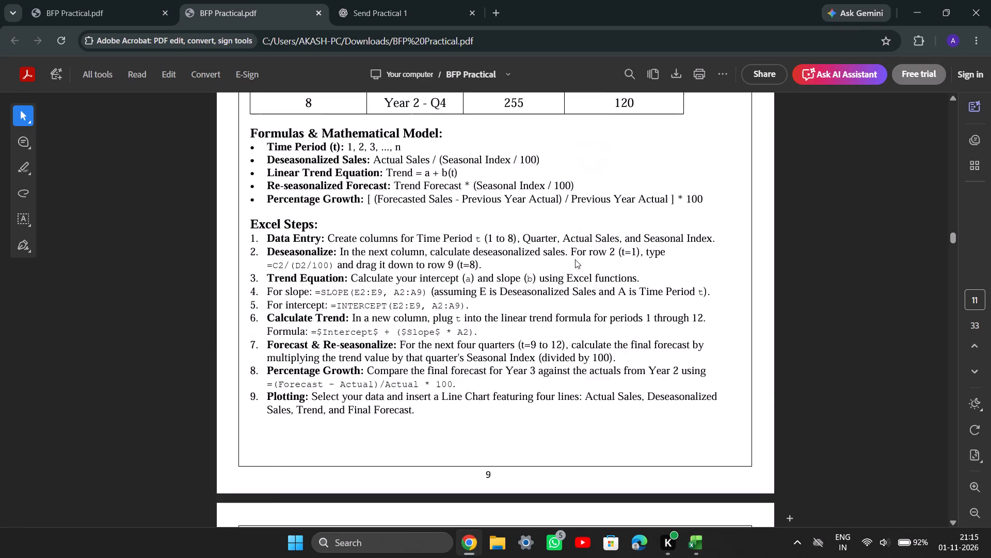
scroll(575, 259, "up", 13)
scroll(580, 255, "up", 12)
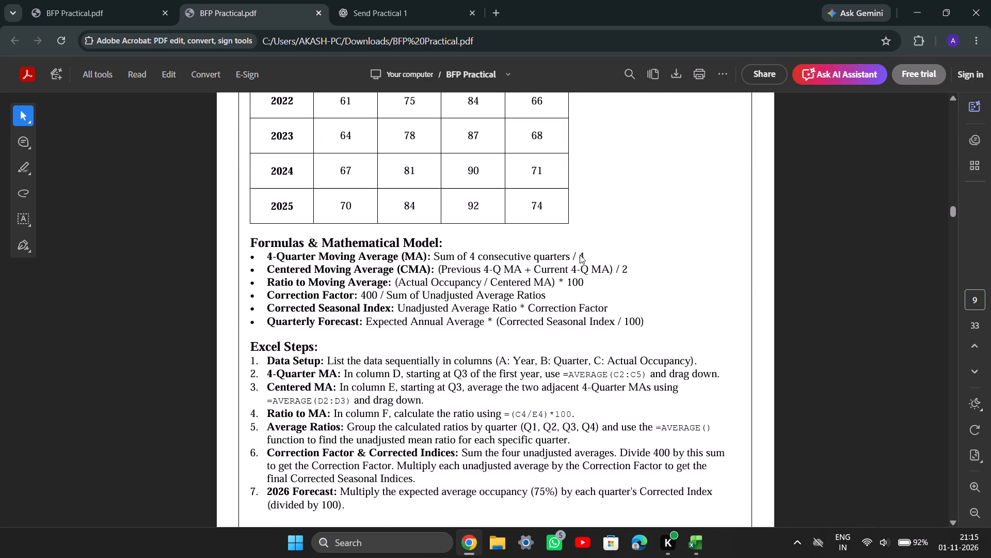
scroll(580, 255, "up", 15)
scroll(580, 255, "down", 8)
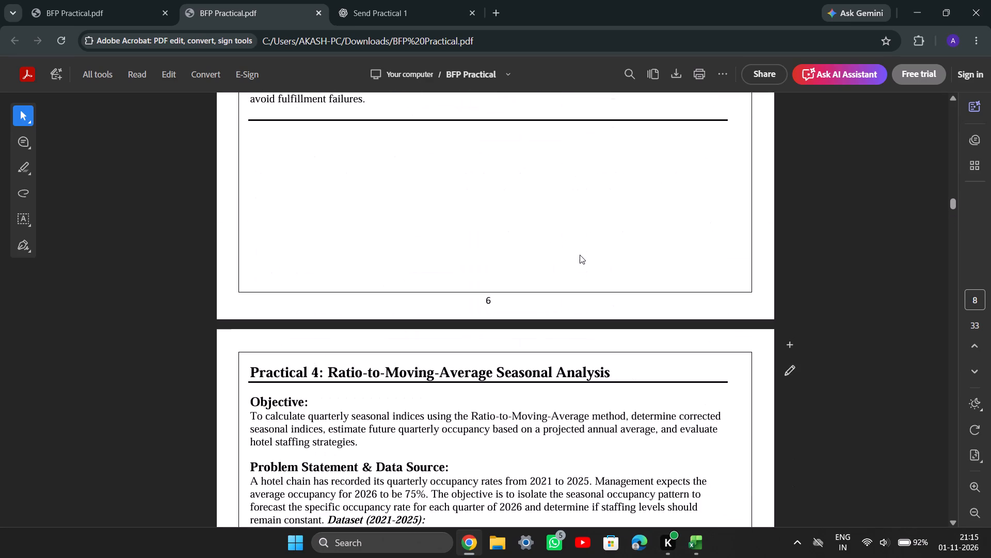
scroll(580, 255, "down", 20)
scroll(580, 255, "down", 8)
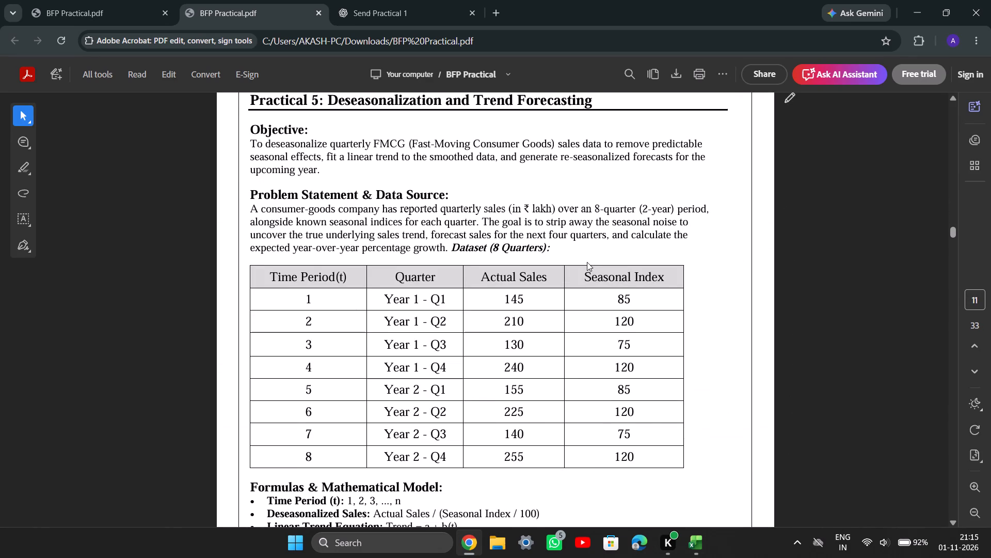
Switch back to the Excel workbook and retitle the quarterly column chart on Sheet3 as "Seasonal Variation".
left_click(695, 534)
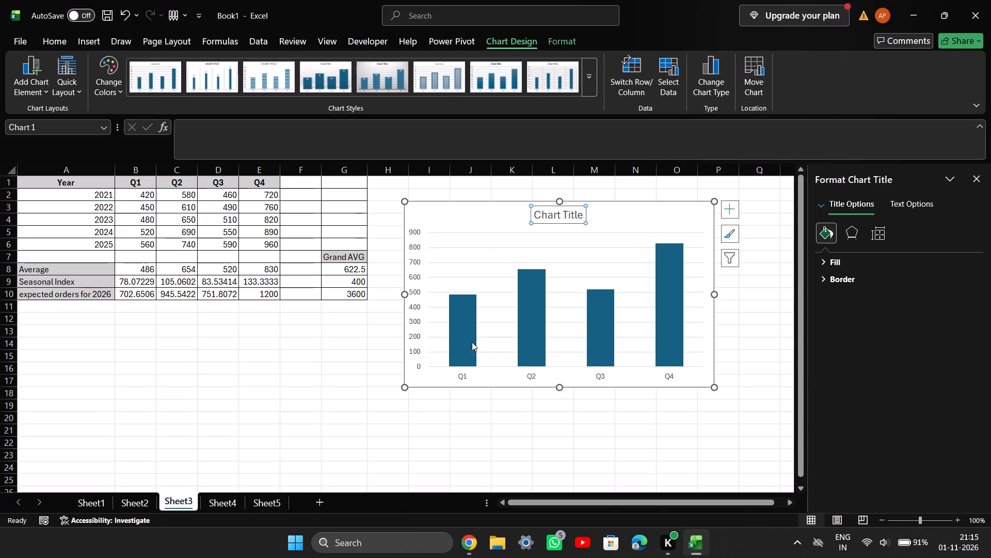
left_click(579, 213)
left_click(582, 217)
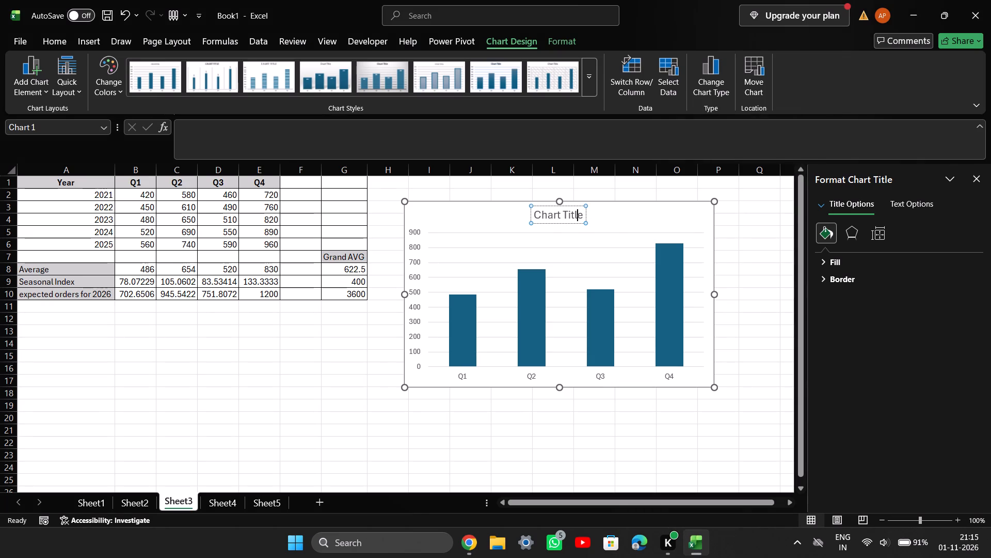
key("BackSpace")
key("BackSpace")
key("BackSpace")
key("BackSpace")
key("BackSpace")
key("BackSpace")
key("BackSpace")
key("BackSpace")
key("BackSpace")
key("BackSpace")
key("BackSpace")
key("BackSpace")
key("BackSpace")
key("BackSpace")
key("BackSpace")
key("BackSpace")
key("BackSpace")
key("BackSpace")
key("BackSpace")
key("BackSpace")
type("Sea")
type("sonal Variation")
left_click(576, 443)
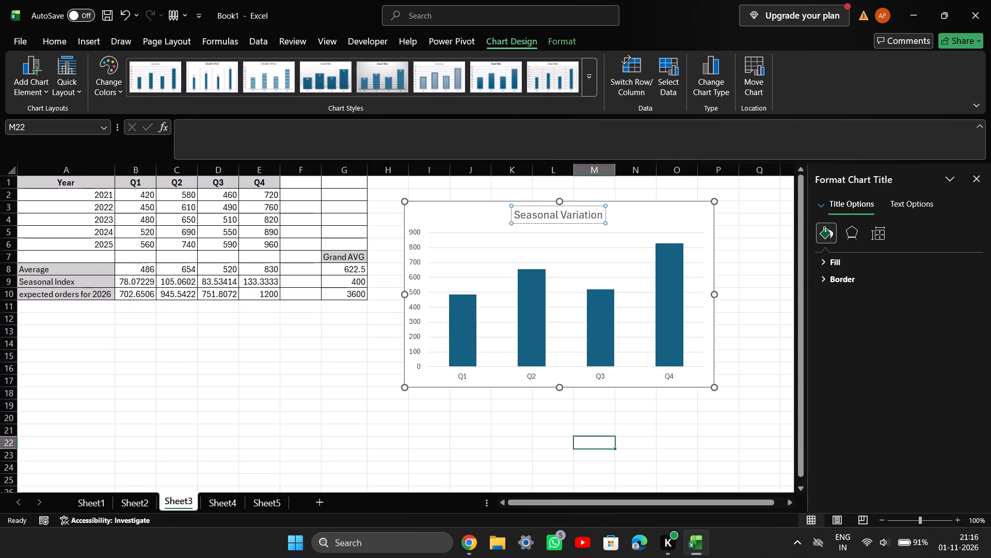
Retitle the production line chart on Sheet2 as "Trend", matching the Practical 2 chart in the PDF.
left_click(131, 500)
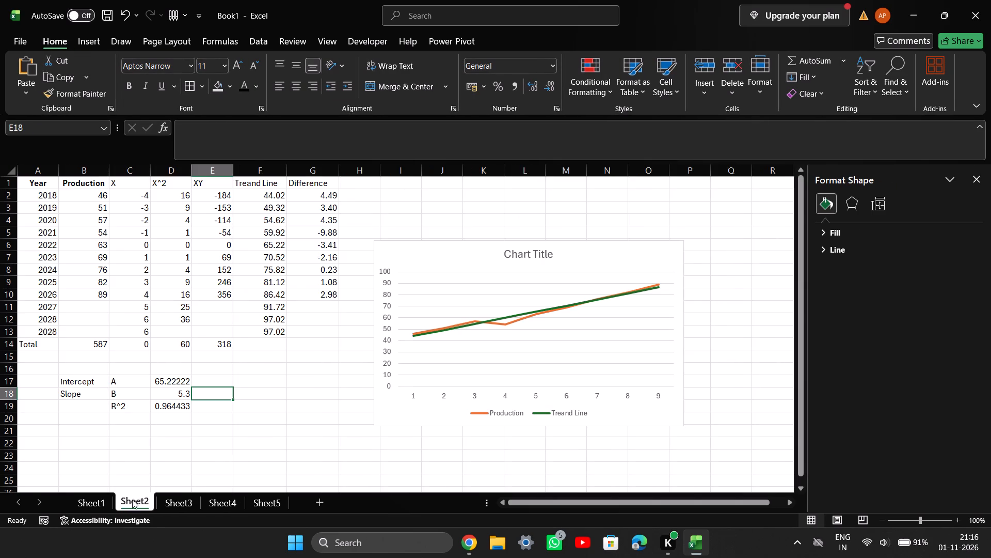
left_click(473, 548)
scroll(404, 348, "up", 6)
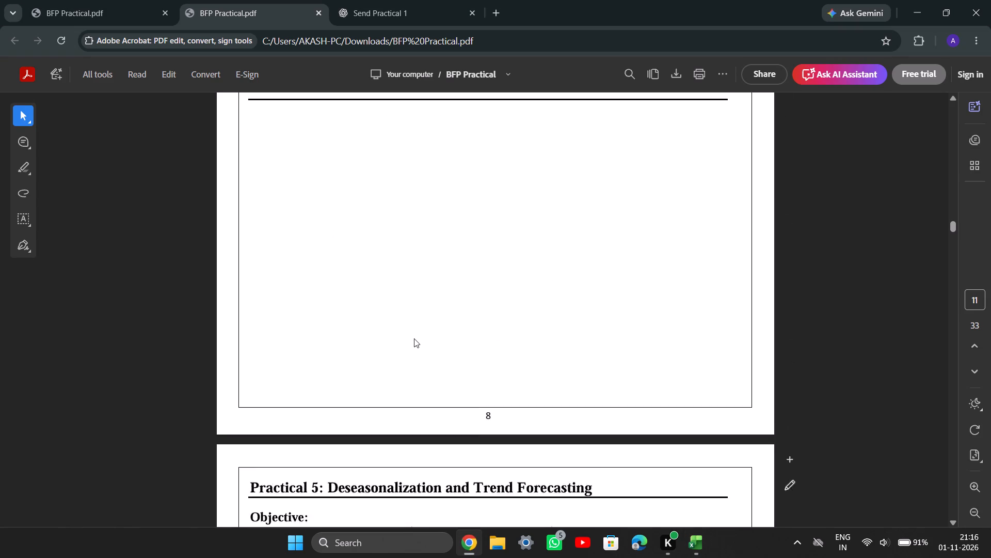
scroll(414, 338, "up", 20)
scroll(414, 338, "up", 20)
scroll(414, 338, "up", 3)
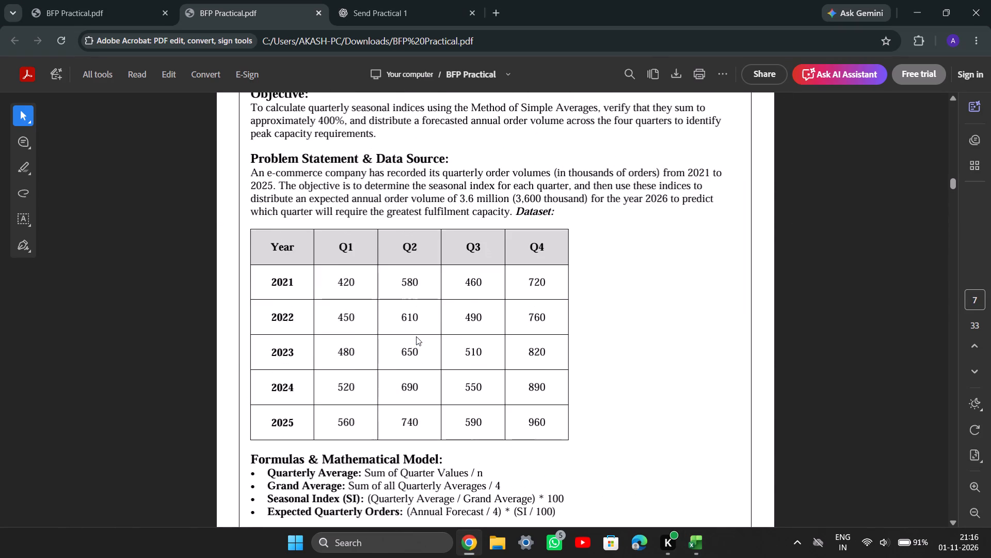
scroll(416, 336, "up", 11)
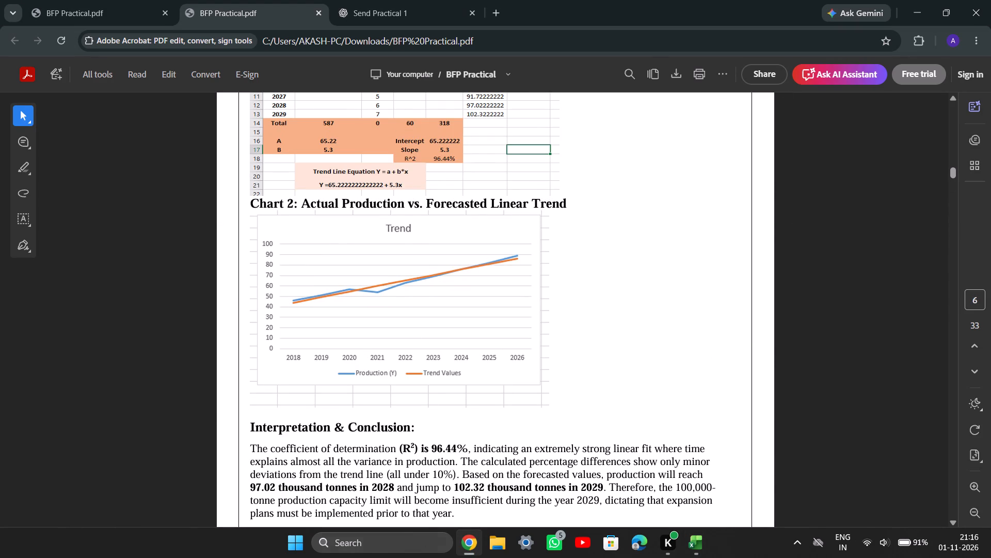
scroll(428, 290, "up", 18)
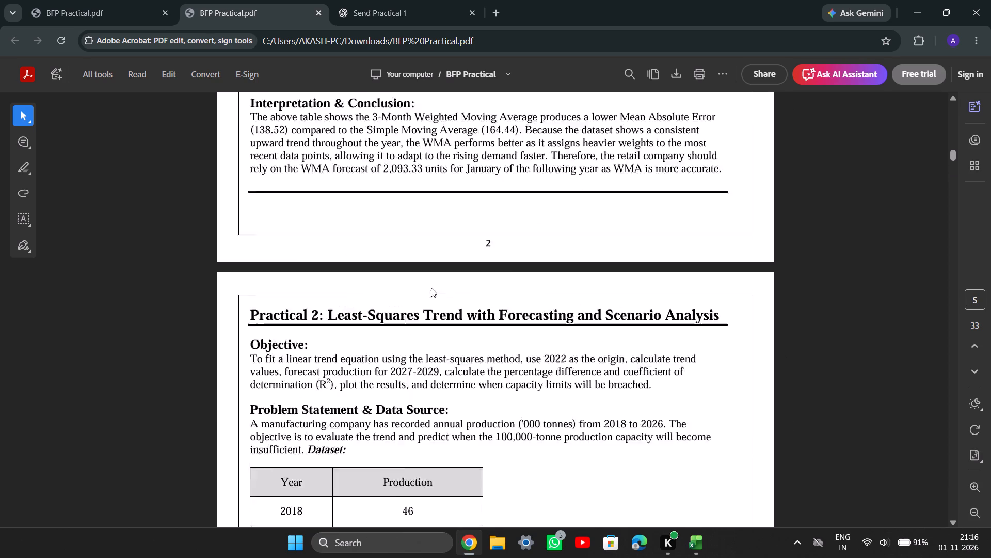
scroll(431, 288, "up", 6)
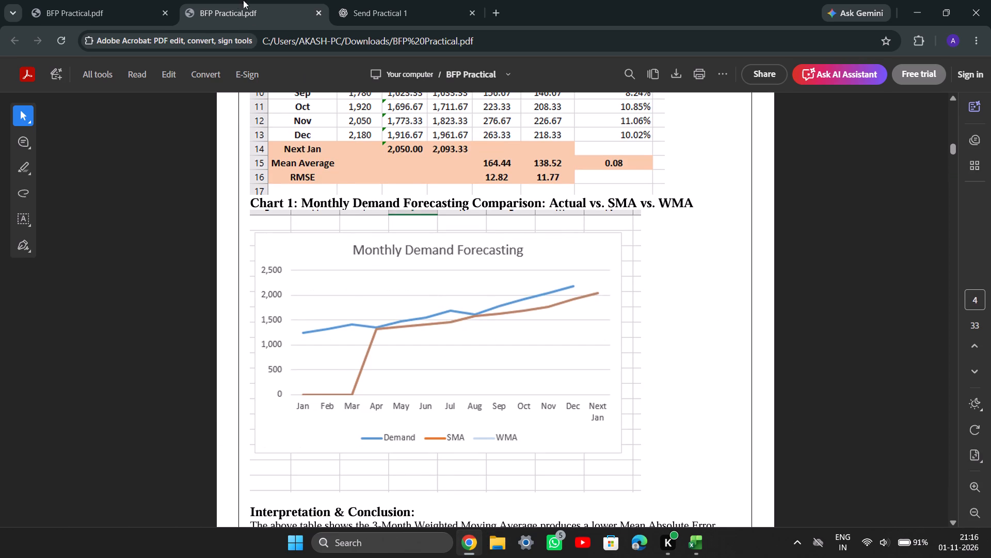
left_click(705, 552)
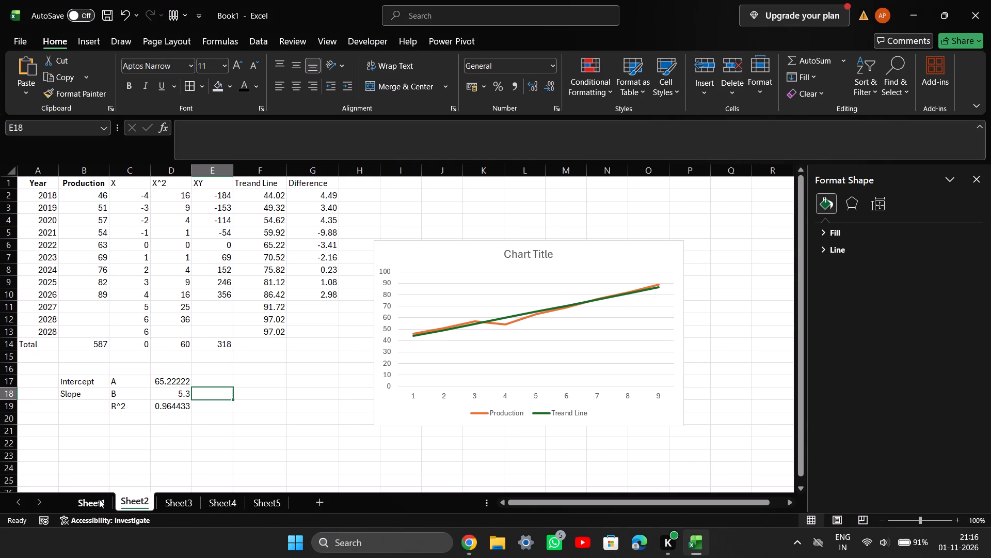
double_click(529, 256)
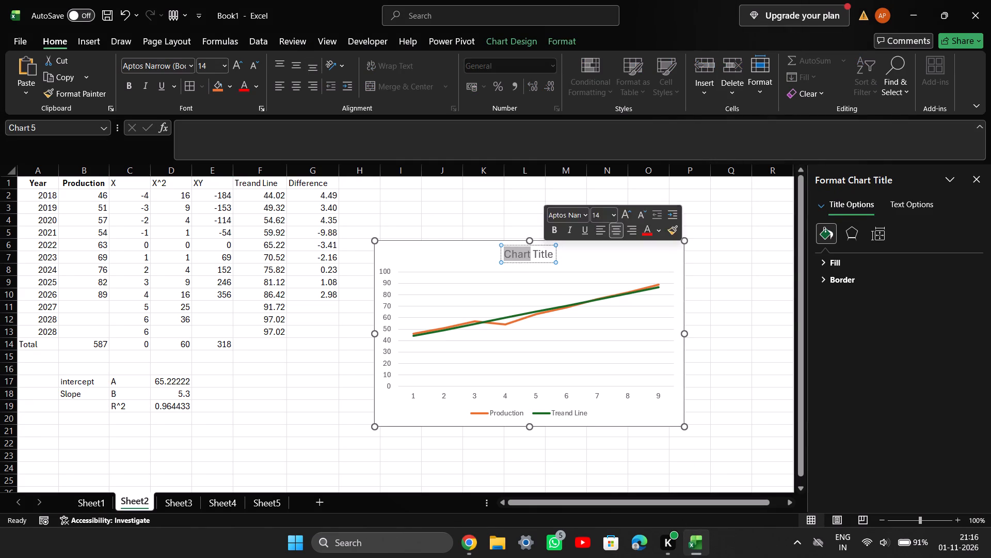
left_click(549, 253)
left_click(549, 253)
left_click(553, 253)
key("ctrl+a")
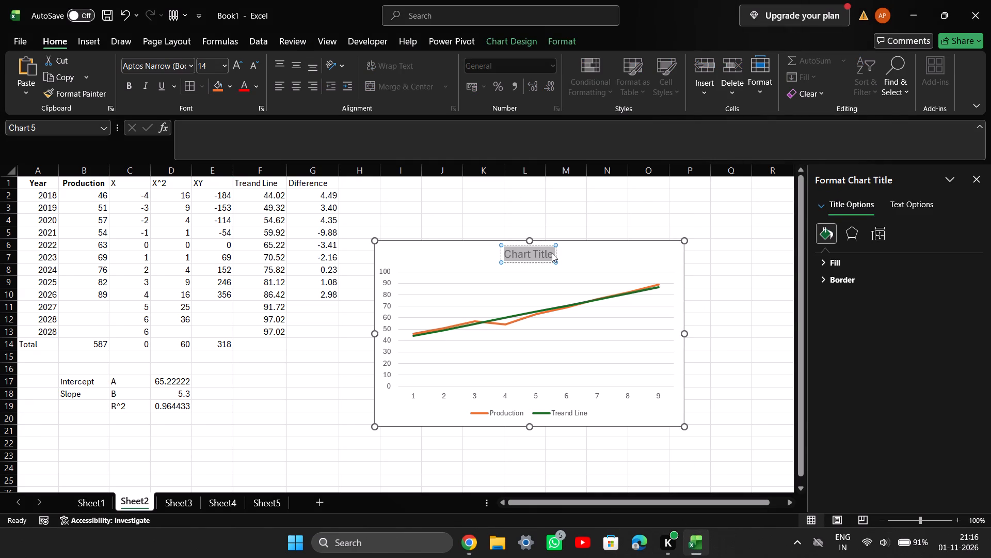
key("BackSpace")
type("Trend")
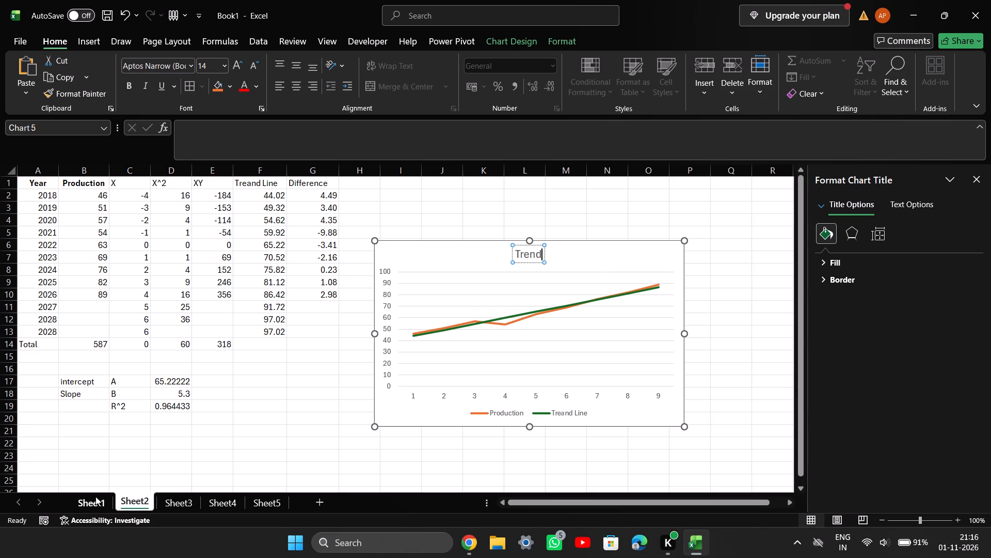
Open Sheet1, close the formatting pane, and compare its line chart with the Practical 1 demand forecasting chart in the BFP Practical PDF.
left_click(95, 497)
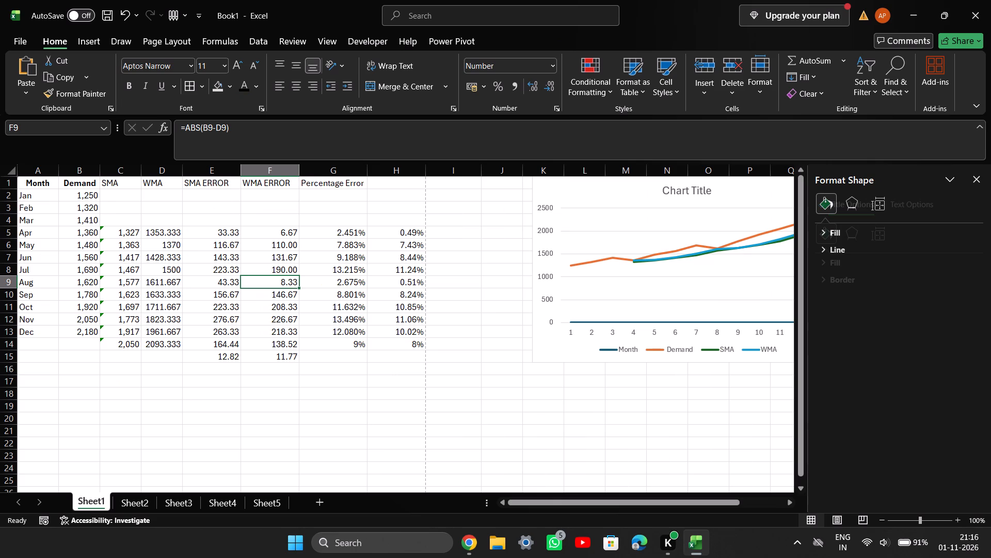
left_click(261, 228)
left_click(166, 211)
left_click(167, 184)
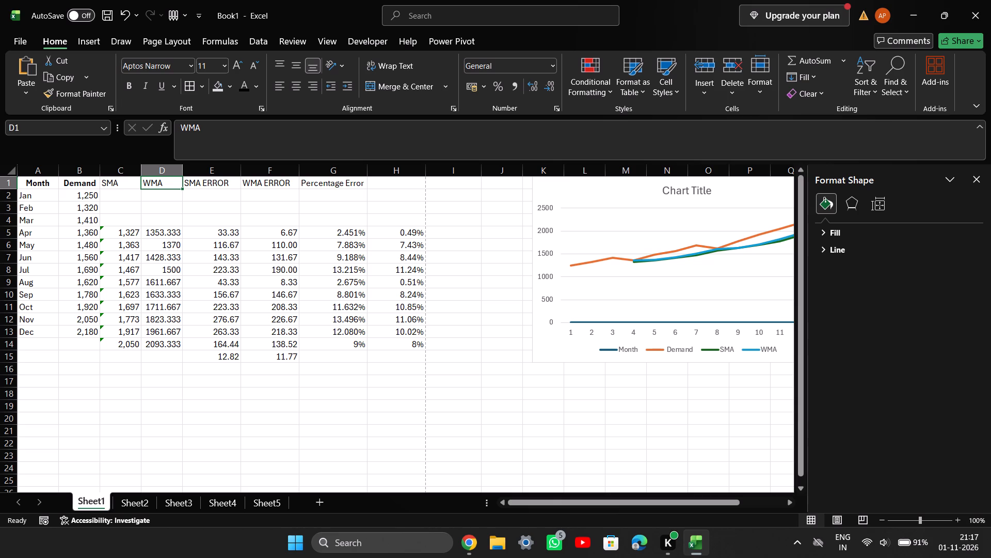
left_click(984, 184)
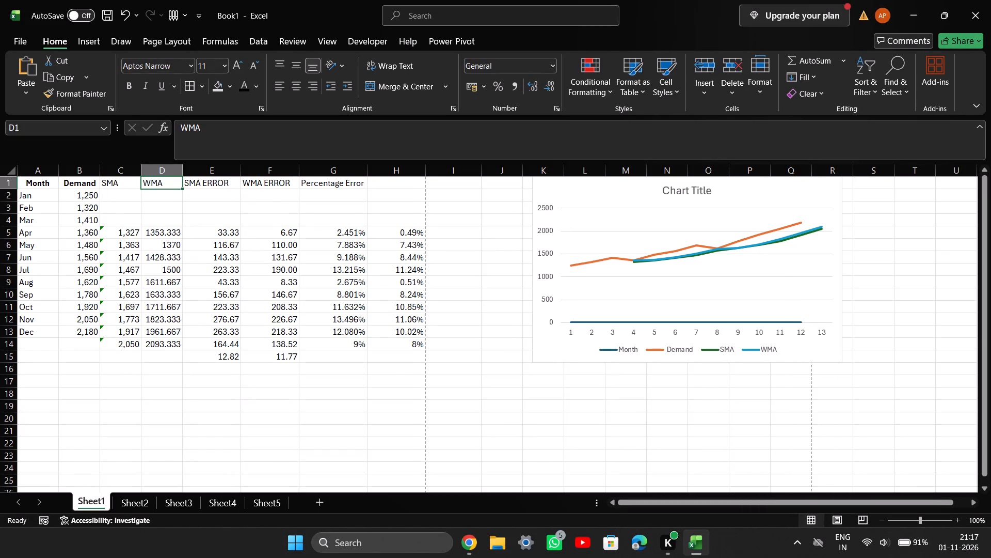
left_click(124, 505)
left_click(93, 506)
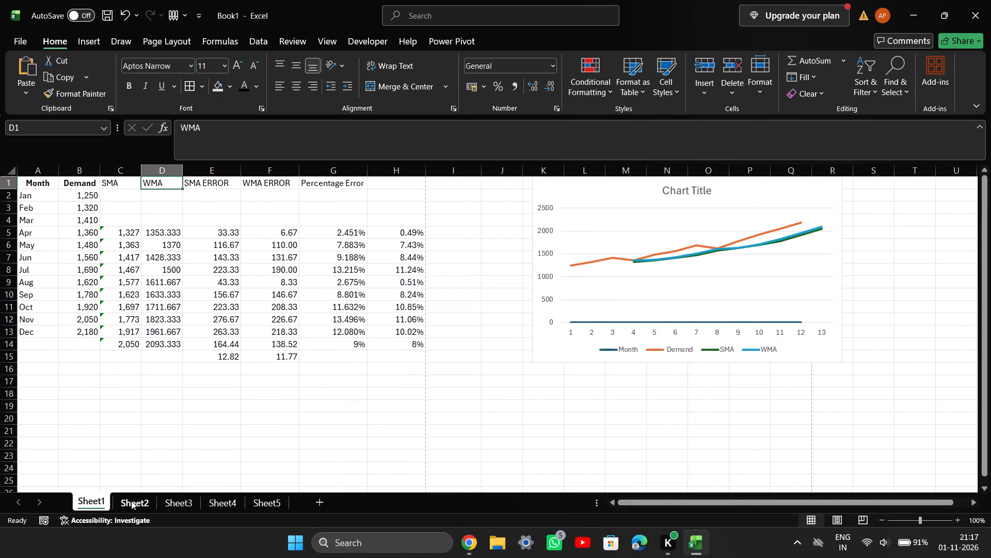
left_click(597, 194)
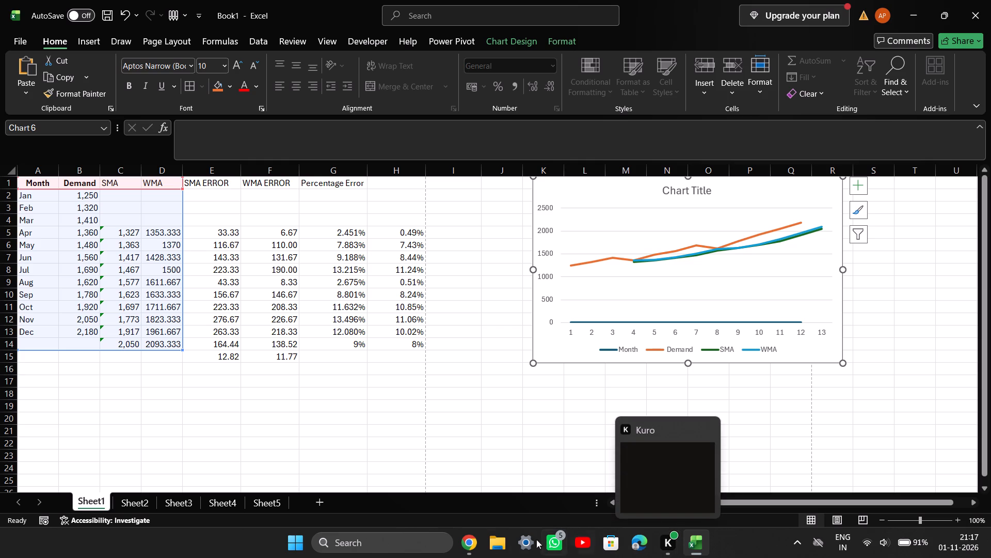
left_click(468, 541)
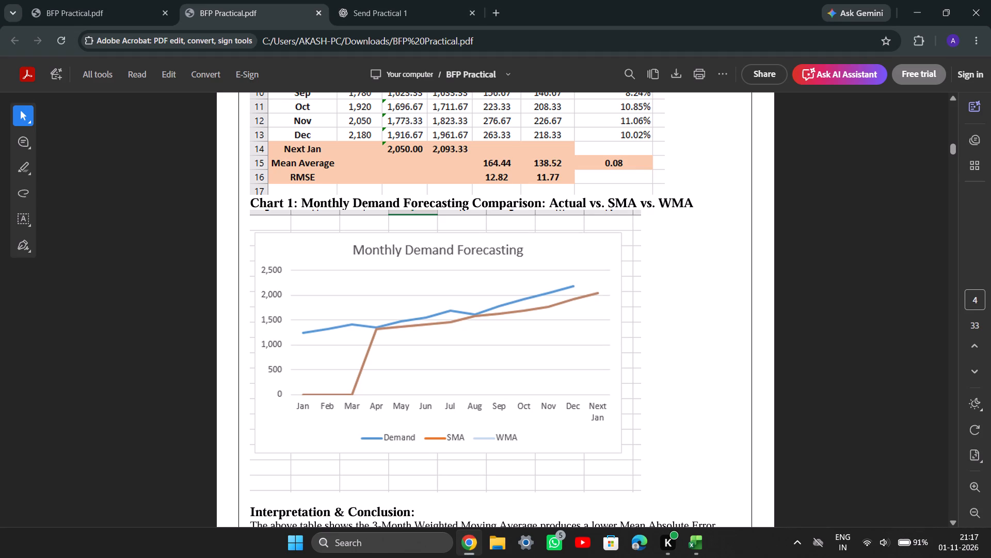
left_click(461, 541)
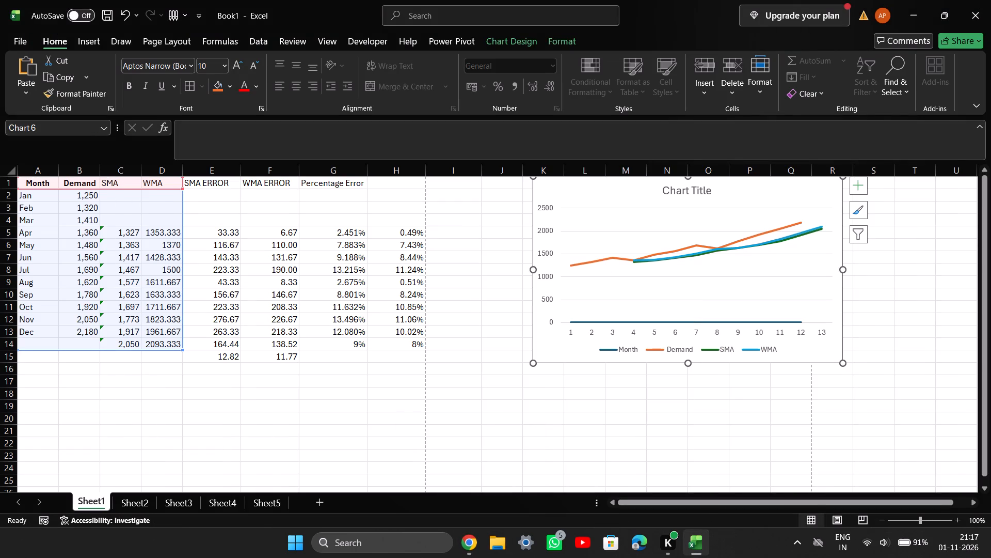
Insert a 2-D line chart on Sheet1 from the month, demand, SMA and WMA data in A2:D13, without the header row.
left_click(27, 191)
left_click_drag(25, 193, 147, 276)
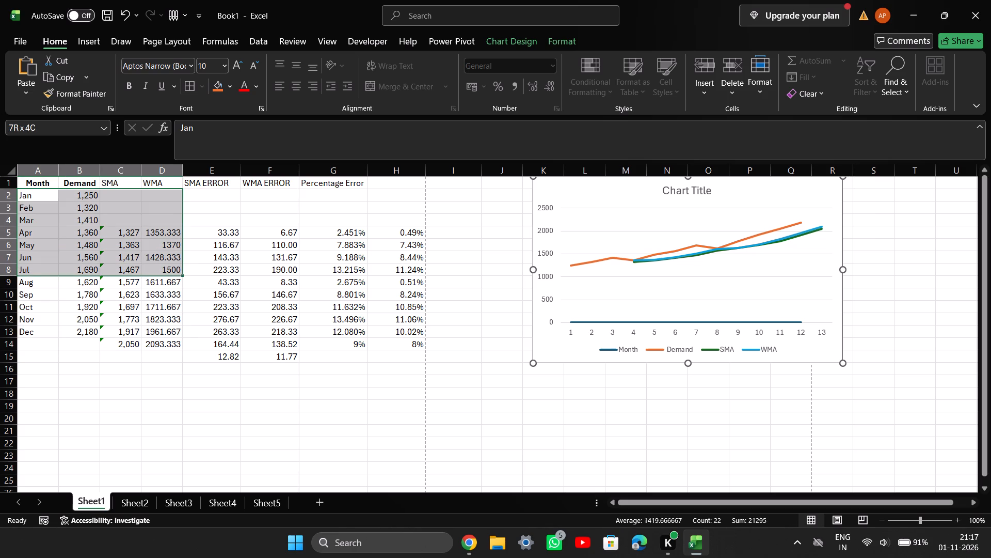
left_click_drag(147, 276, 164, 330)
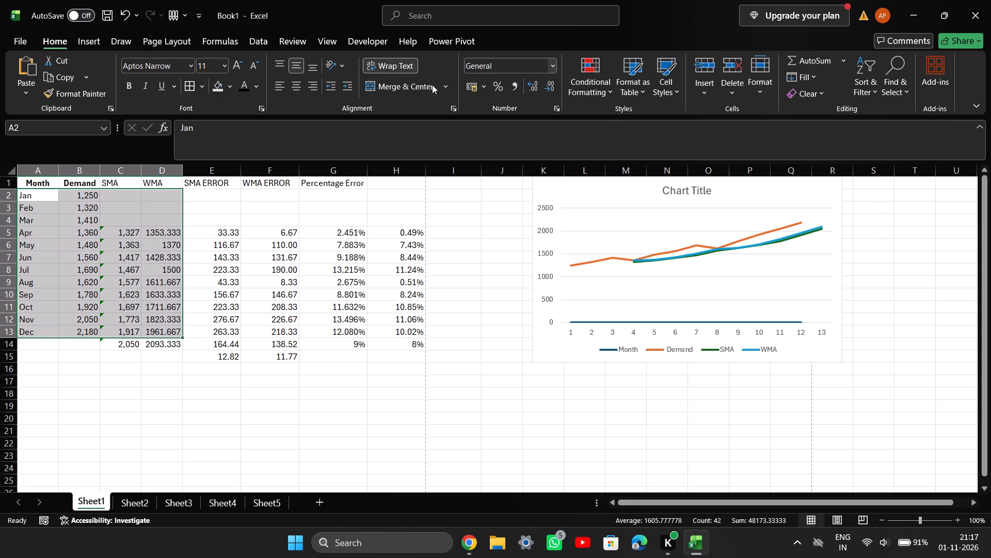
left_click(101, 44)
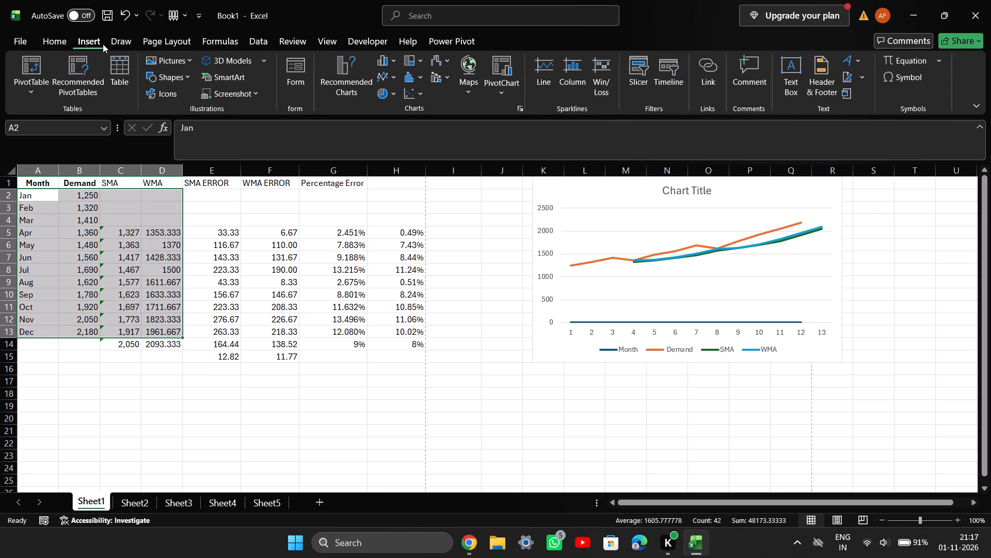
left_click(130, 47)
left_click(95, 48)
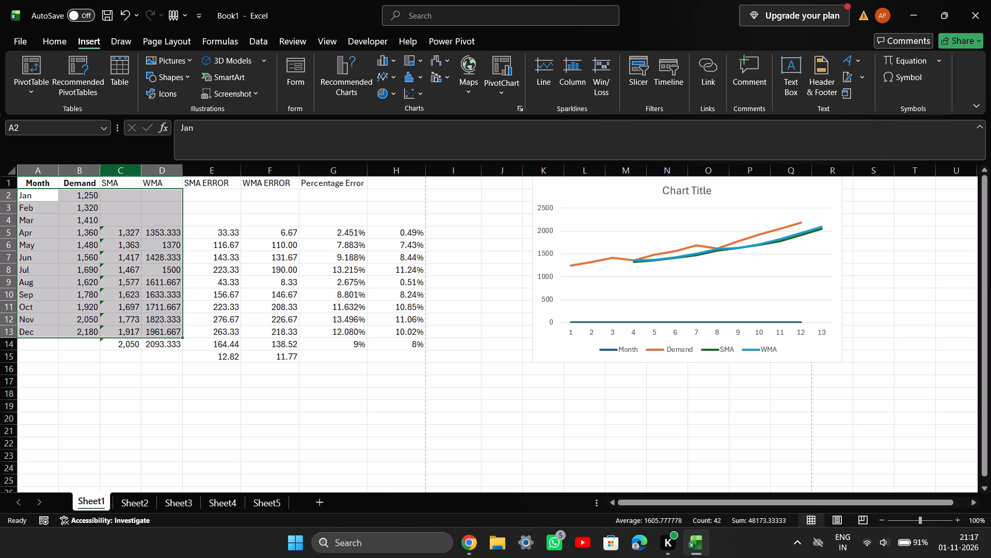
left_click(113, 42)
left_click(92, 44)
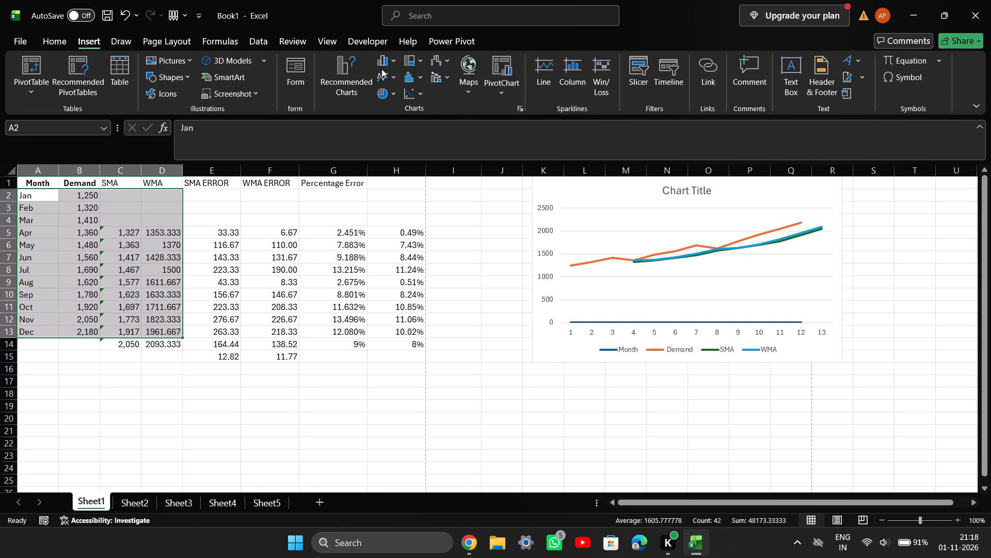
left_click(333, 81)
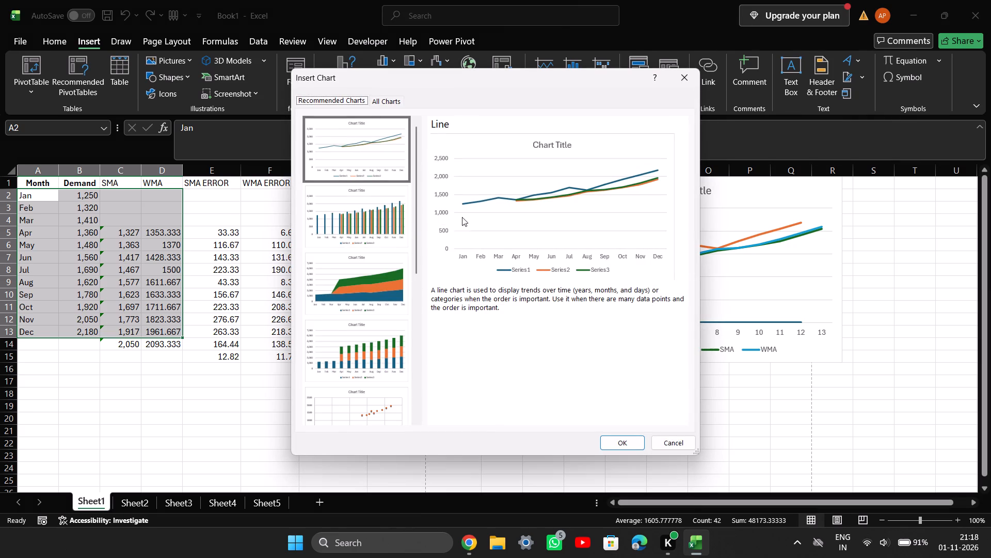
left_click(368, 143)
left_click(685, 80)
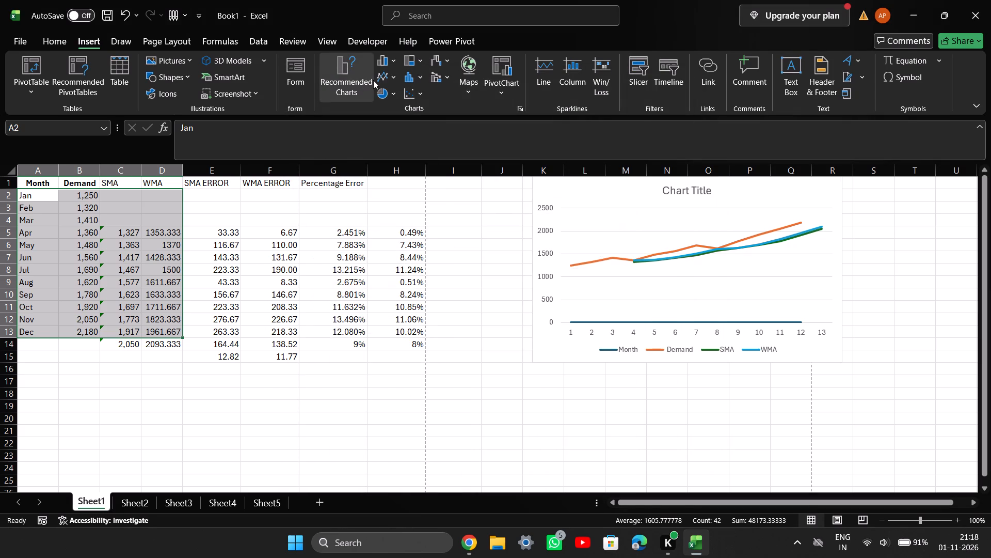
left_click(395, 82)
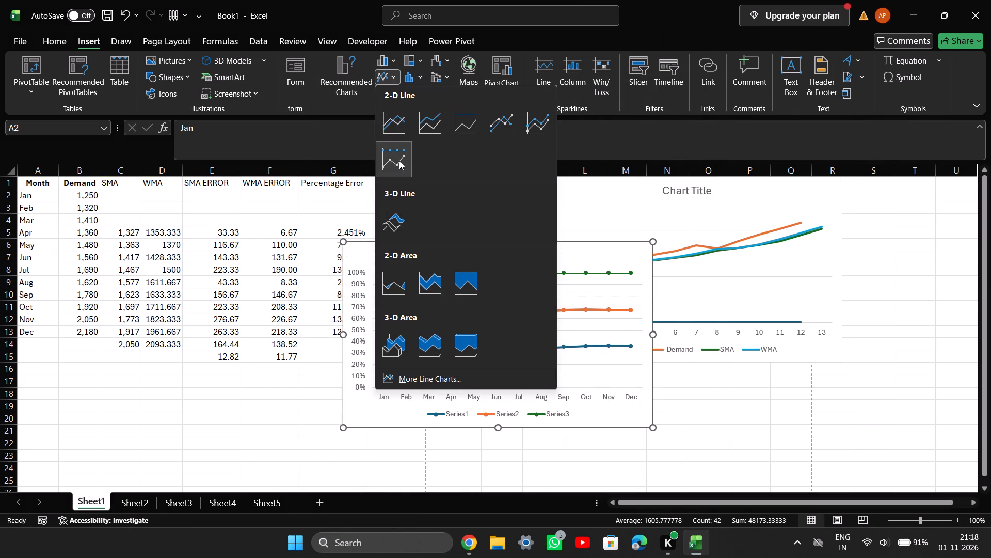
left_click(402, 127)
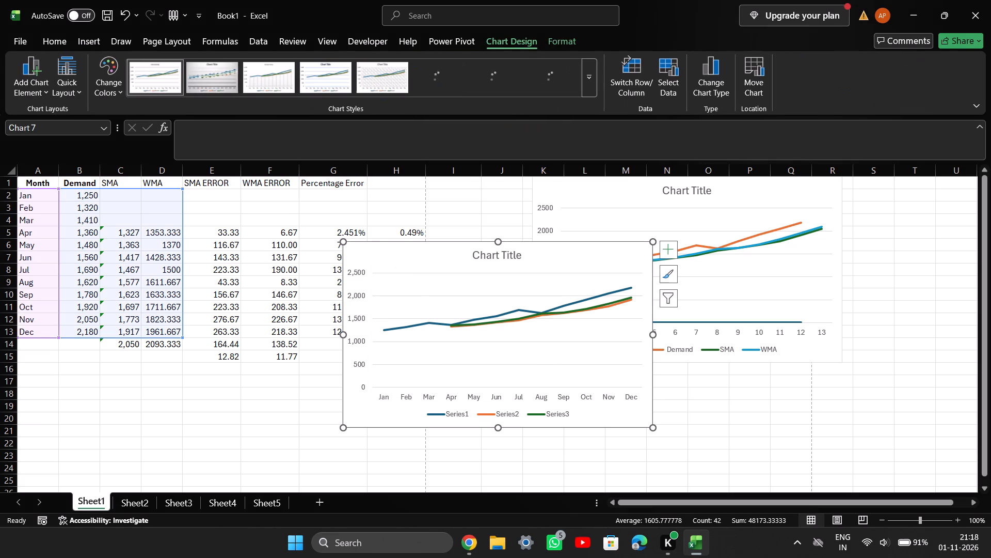
Delete the original Sheet1 line chart with the Month series and move the A2:D13 chart clear of the data table.
left_click(731, 264)
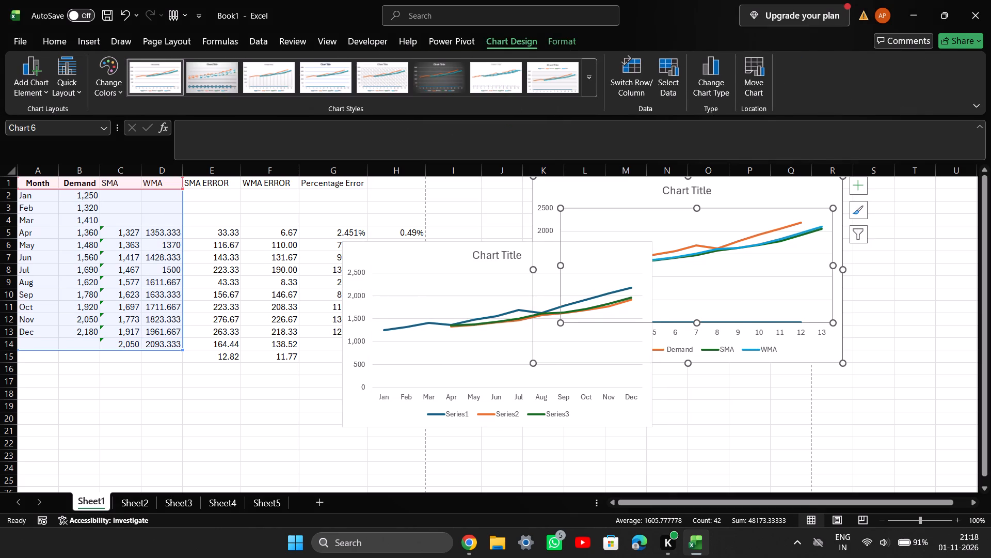
left_click(753, 198)
key("Delete")
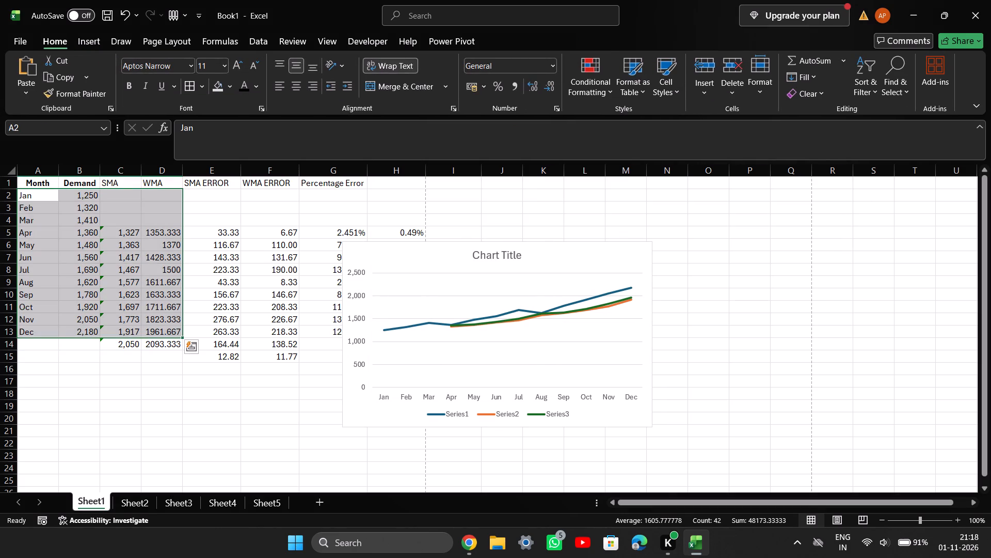
left_click_drag(425, 251, 570, 210)
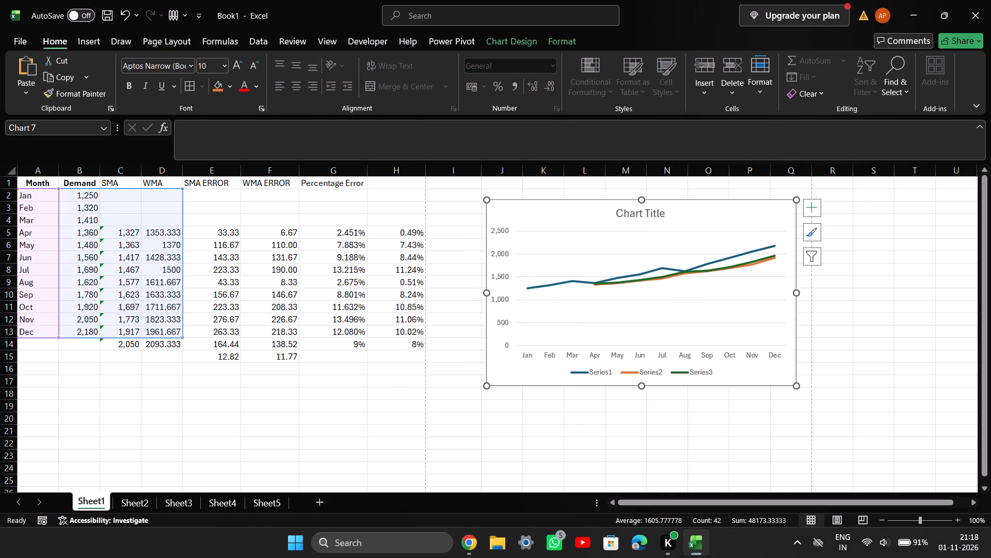
Check the demand forecasting chart in the PDF, and insert a 2-D line chart in Excel from Sheet1 range A1:D14, including headers.
left_click(469, 540)
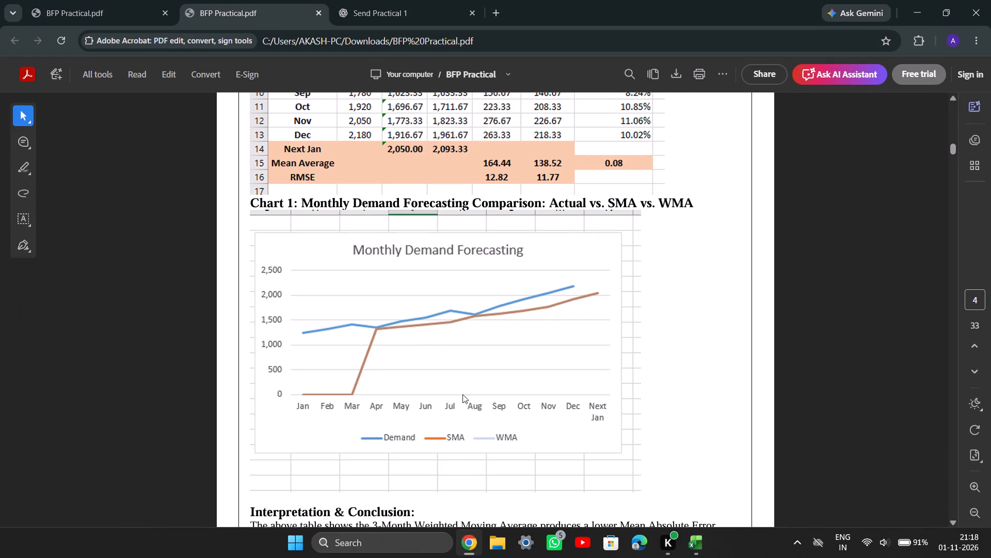
left_click(474, 545)
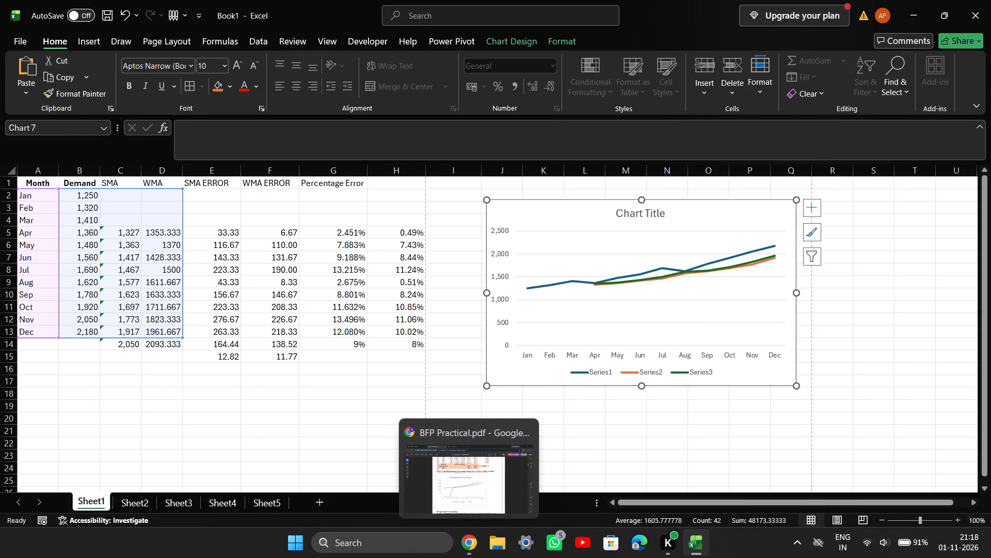
left_click(647, 431)
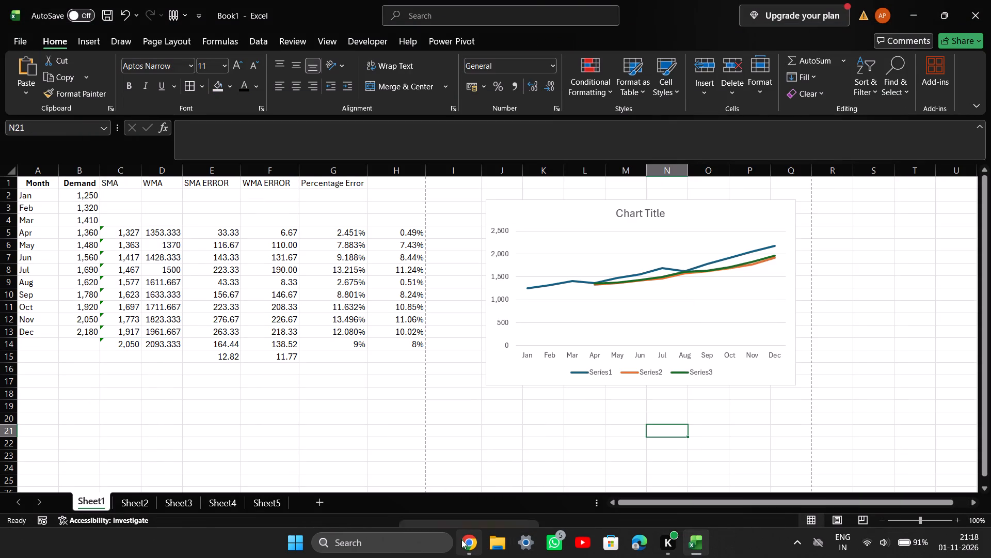
left_click(461, 539)
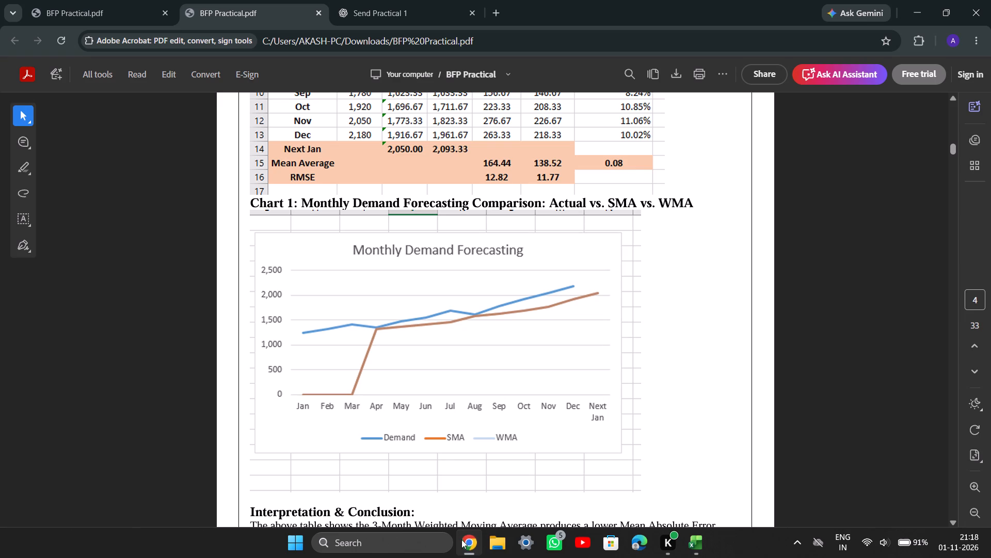
left_click(461, 539)
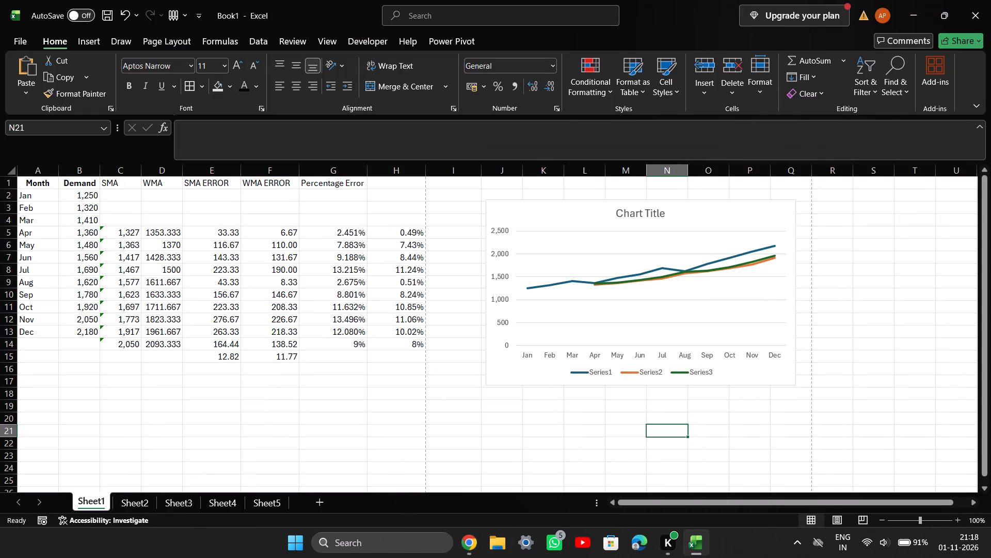
left_click_drag(48, 181, 183, 316)
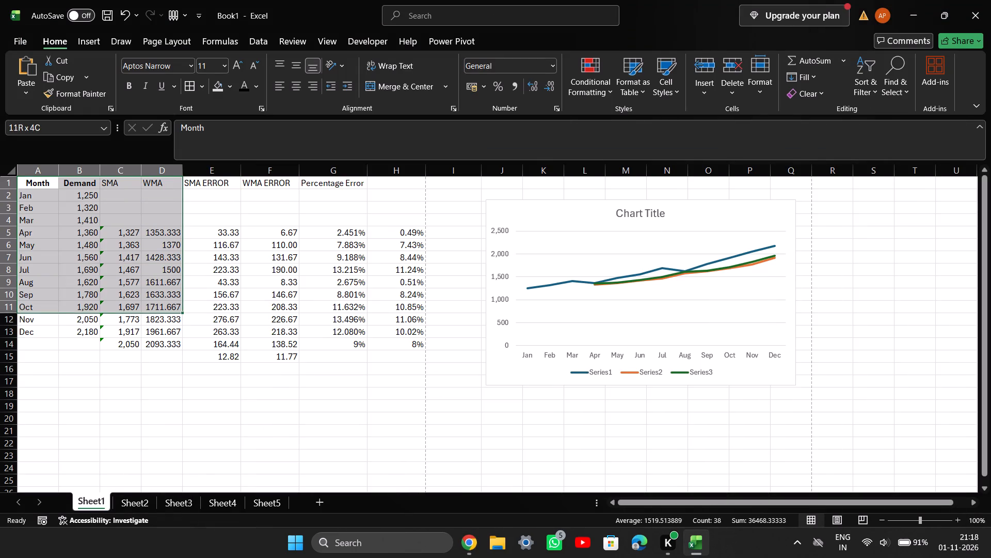
left_click_drag(183, 316, 173, 344)
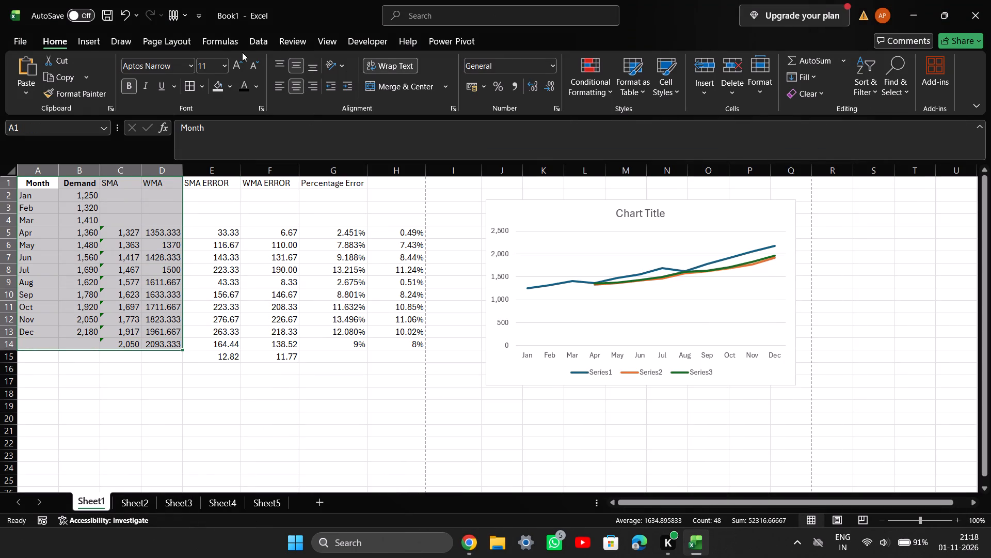
left_click(91, 42)
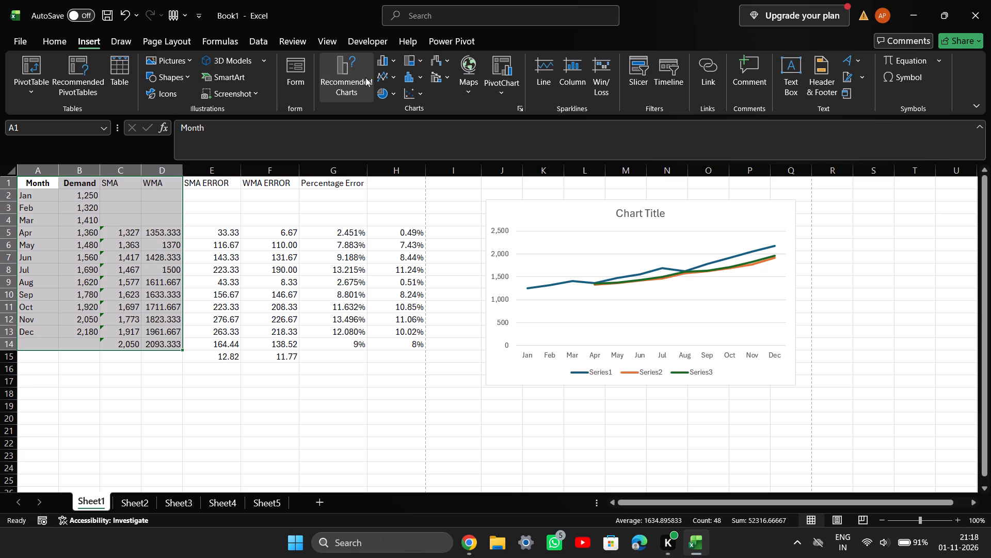
left_click(386, 74)
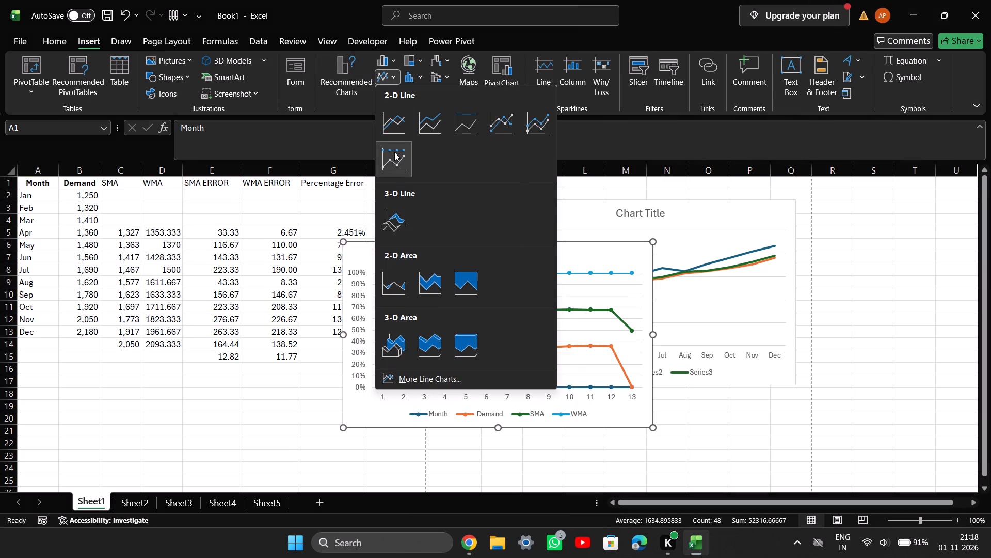
left_click(388, 109)
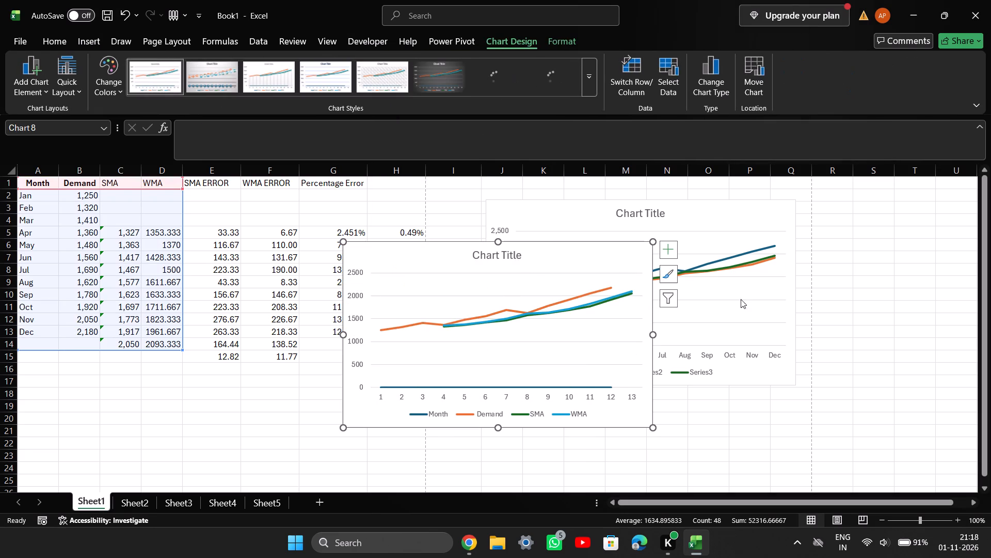
Delete the line chart built from A2:D13 and move the A1:D14 chart into its place beside the table.
left_click(736, 218)
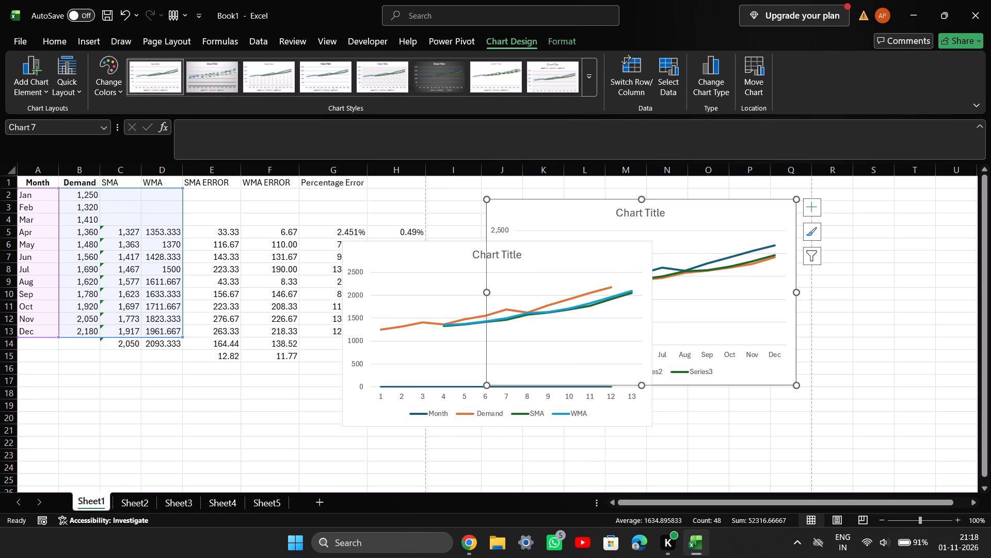
left_click(587, 215)
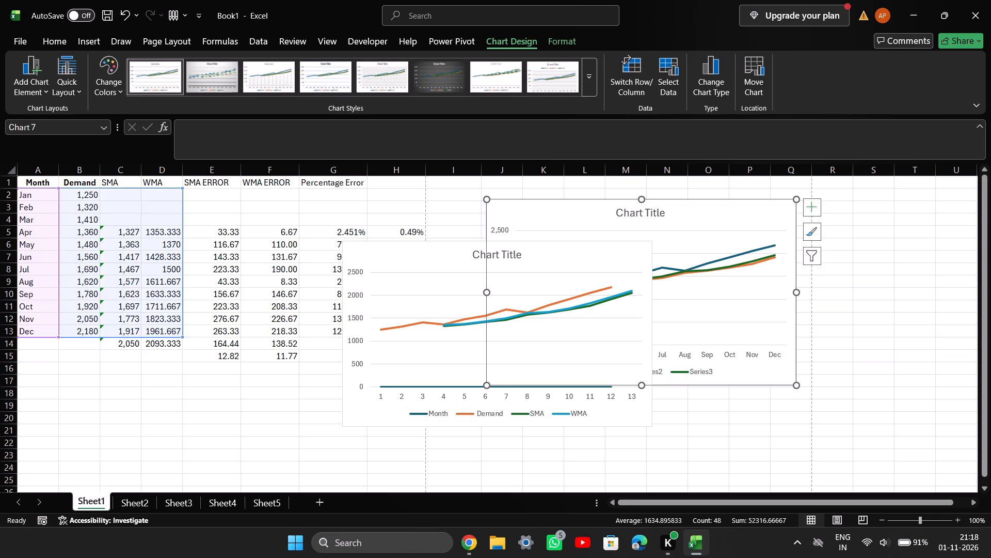
key("Delete")
left_click_drag(433, 259, 578, 219)
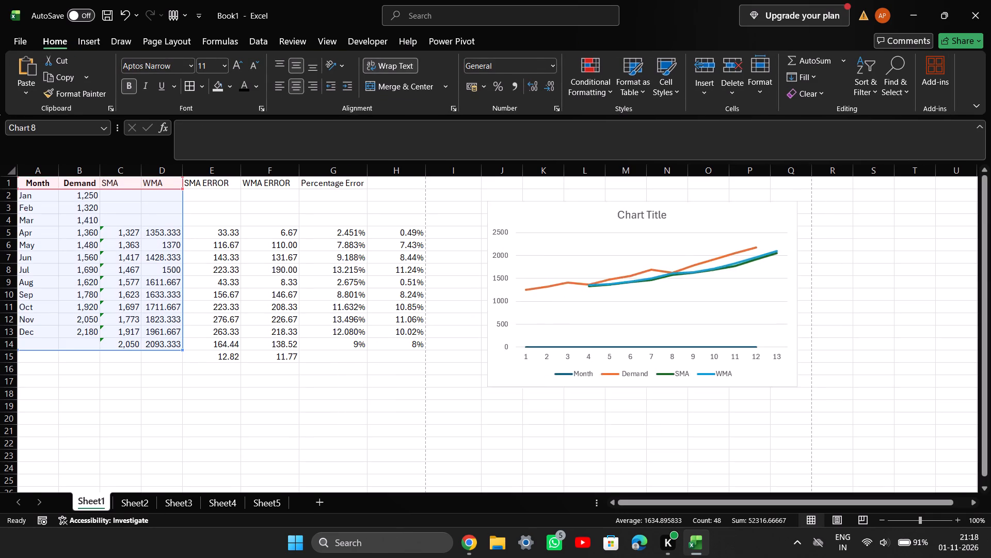
left_click_drag(578, 219, 591, 235)
Select the Sheet1 line chart's title and check the title of the demand forecasting chart in the BFP Practical PDF.
double_click(650, 231)
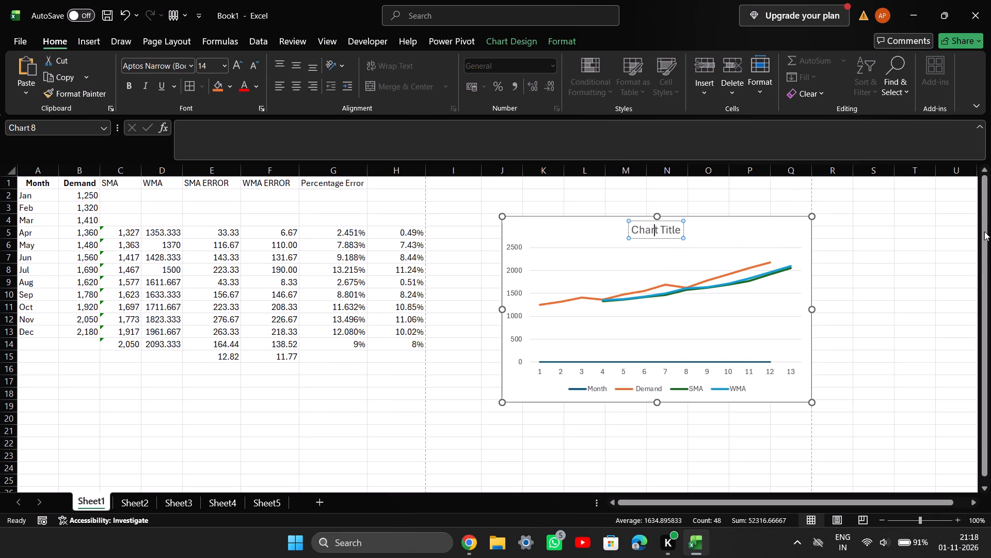
left_click(675, 230)
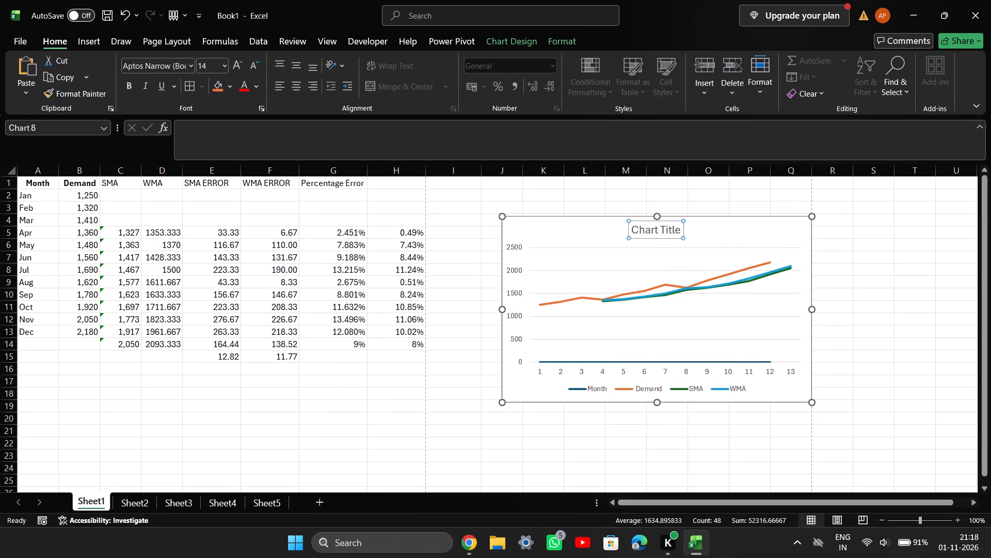
left_click(681, 232)
scroll(681, 232, "up", 1)
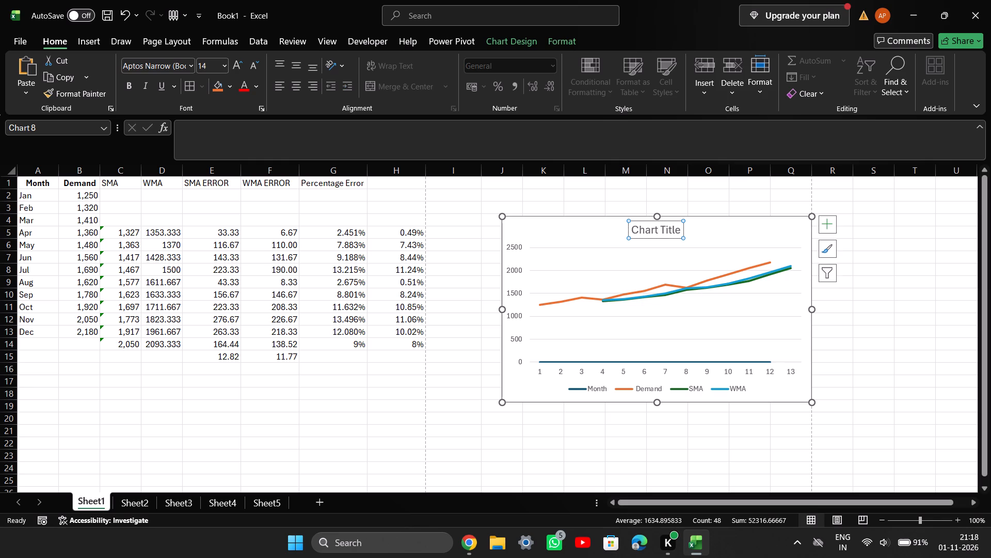
double_click(681, 232)
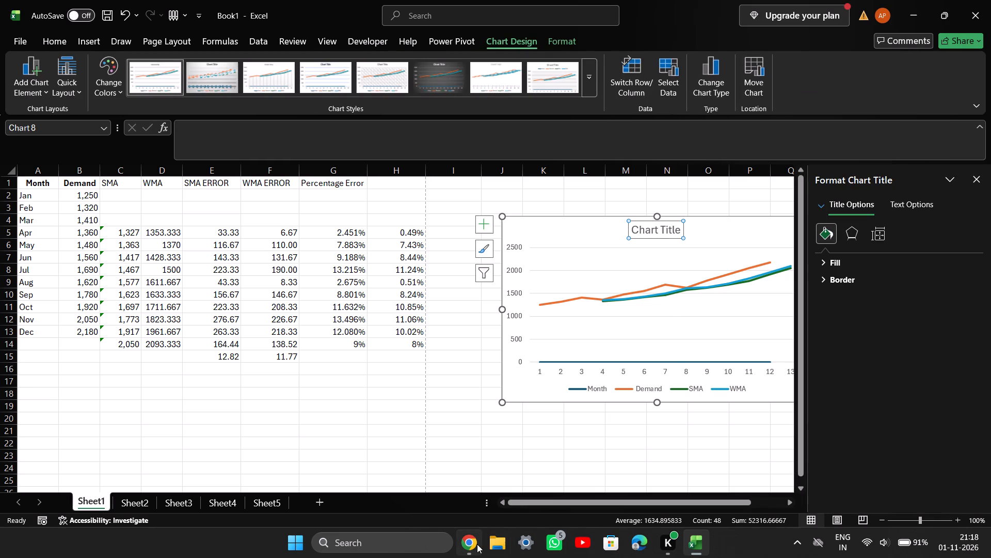
left_click(474, 543)
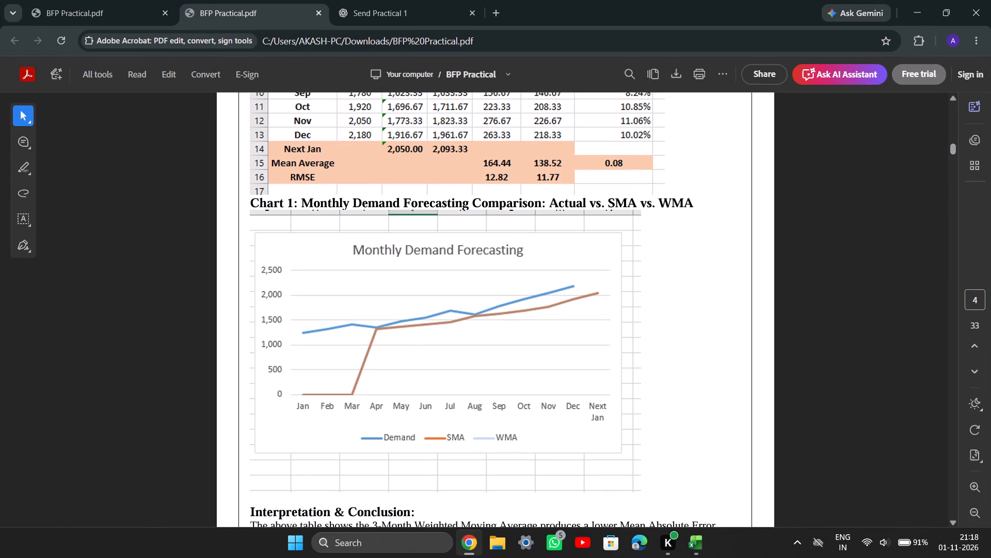
left_click_drag(353, 246, 506, 240)
left_click(478, 251)
left_click_drag(481, 249, 412, 250)
left_click_drag(412, 250, 362, 254)
left_click(354, 247)
left_click_drag(354, 247, 439, 250)
left_click(463, 526)
left_click(465, 533)
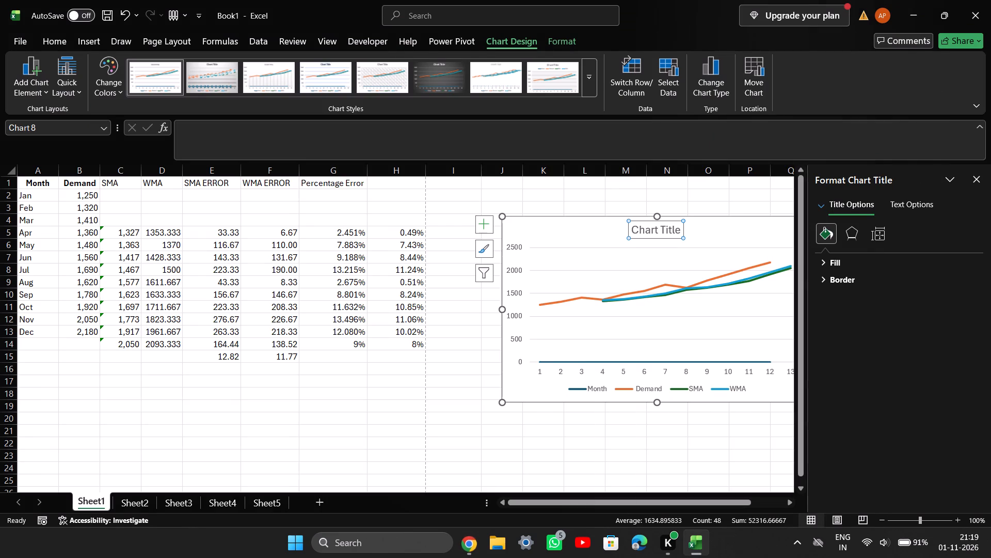
Replace the Sheet1 line chart's placeholder title with "Monthly Demand Forescasting" and close the formatting pane.
double_click(676, 229)
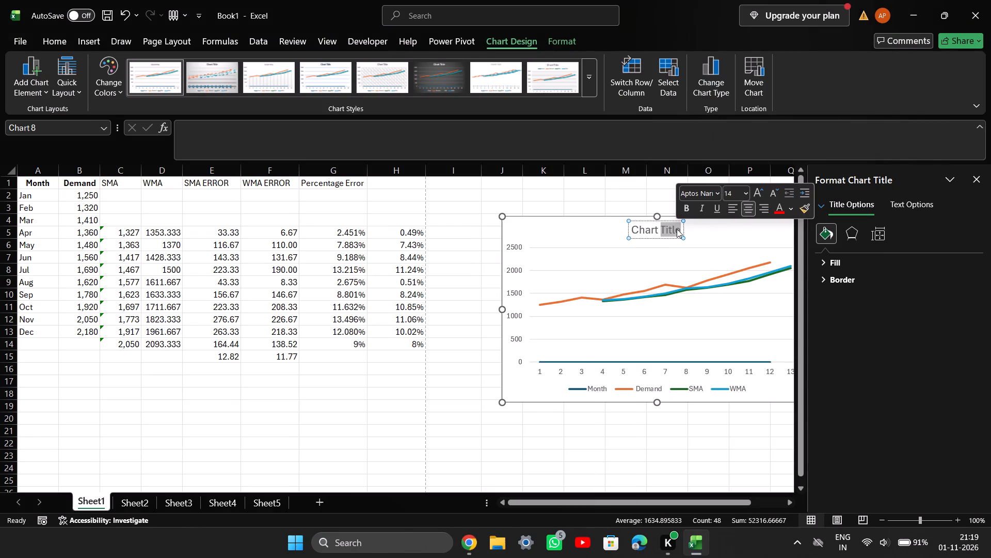
key("BackSpace")
key("BackSpace")
key("BackSpace")
key("BackSpace")
key("BackSpace")
key("BackSpace")
key("BackSpace")
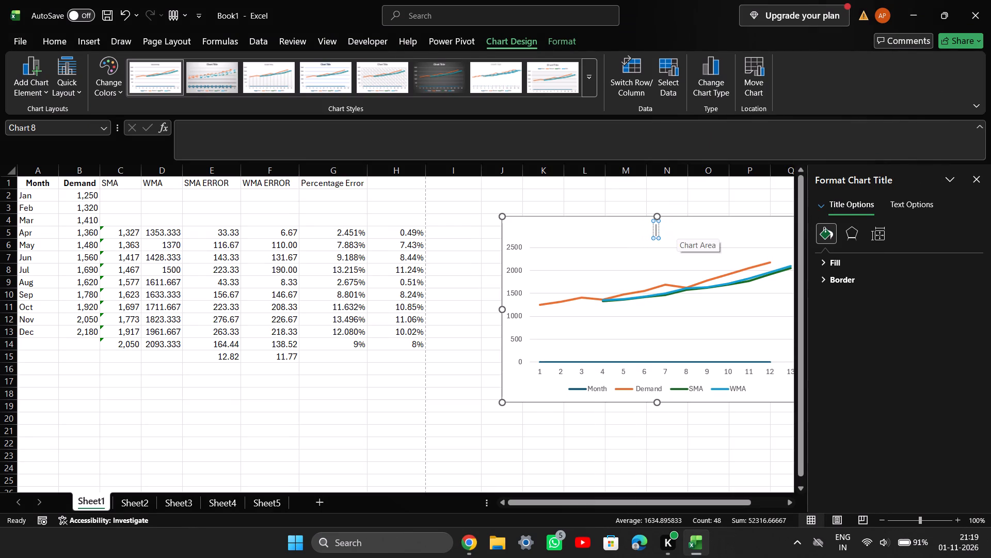
type("Monthly")
key("space")
type("Demand")
key("space")
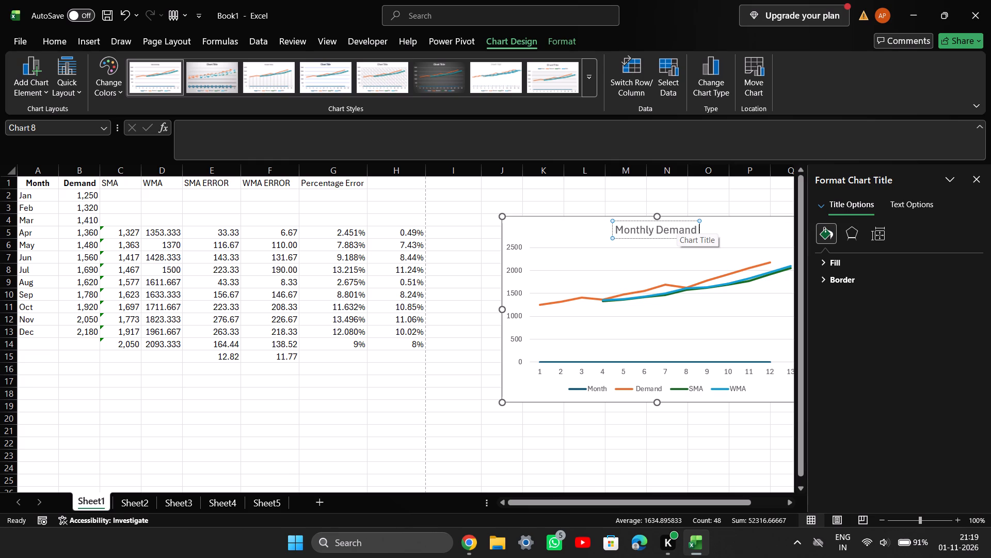
type("Fi")
key("BackSpace")
type("orescastib")
key("BackSpace")
type("ng")
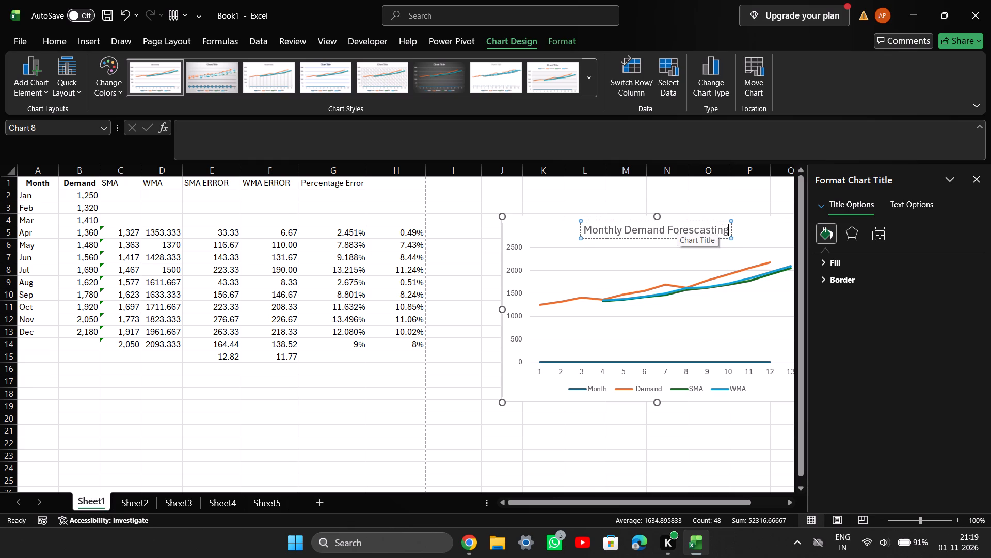
left_click(681, 210)
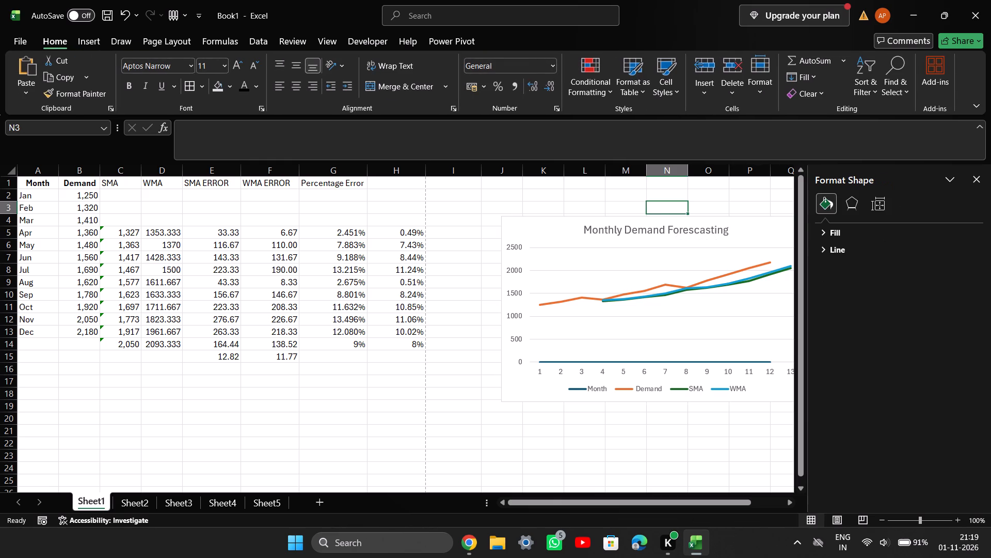
left_click(721, 198)
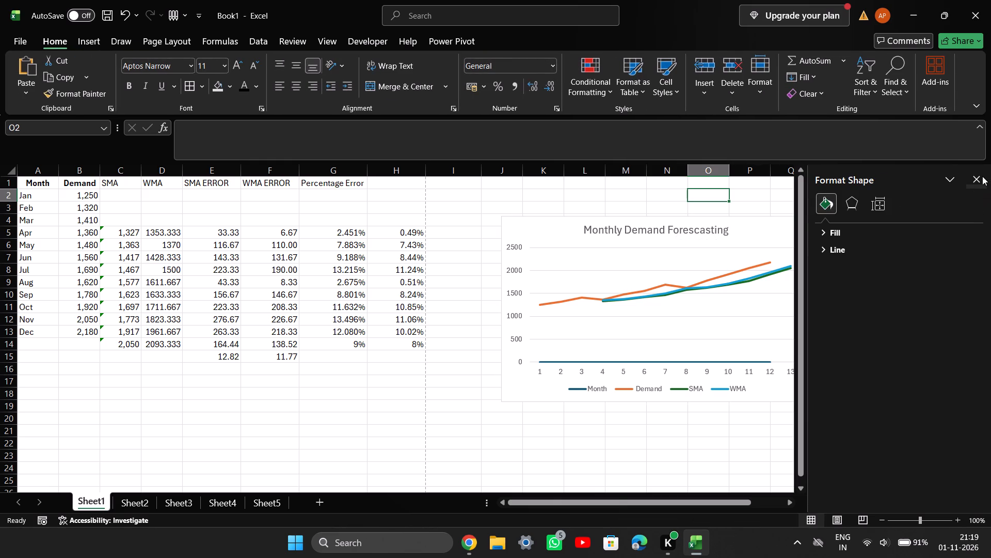
left_click(982, 176)
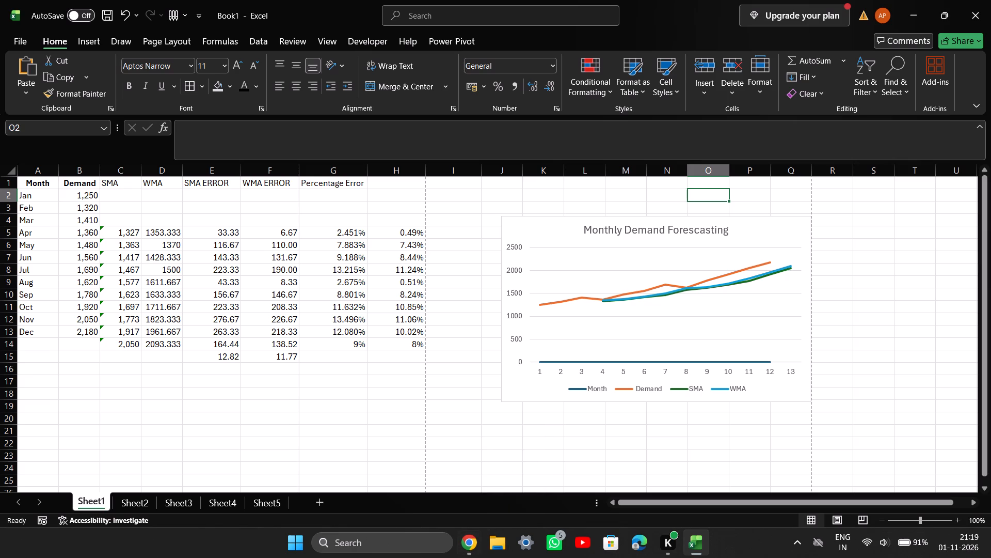
left_click(385, 186)
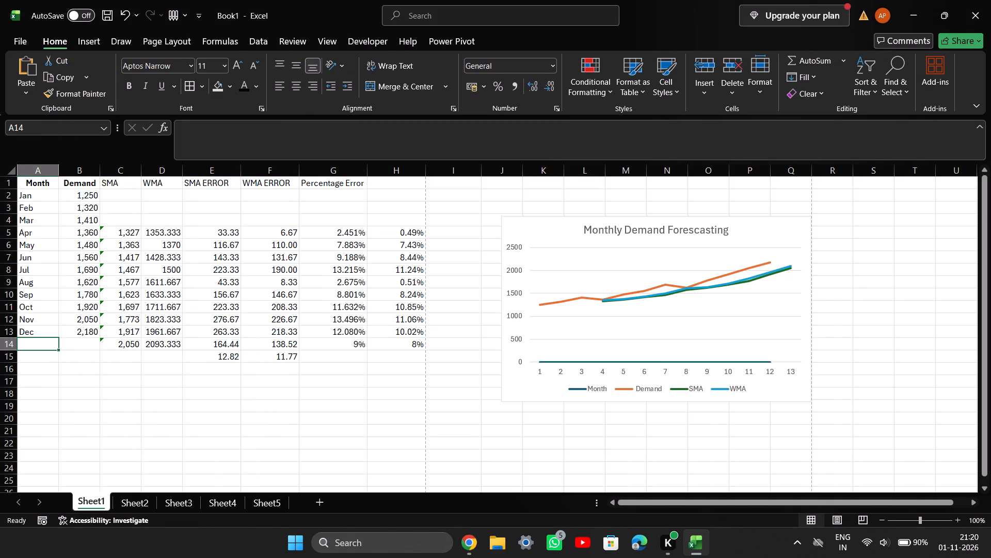
left_click(126, 345)
left_click(157, 345)
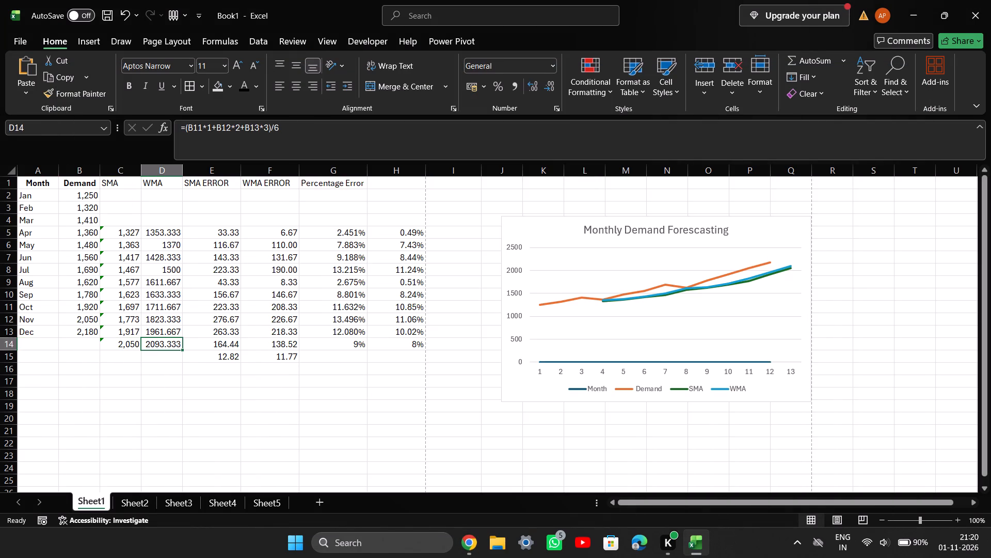
left_click(457, 548)
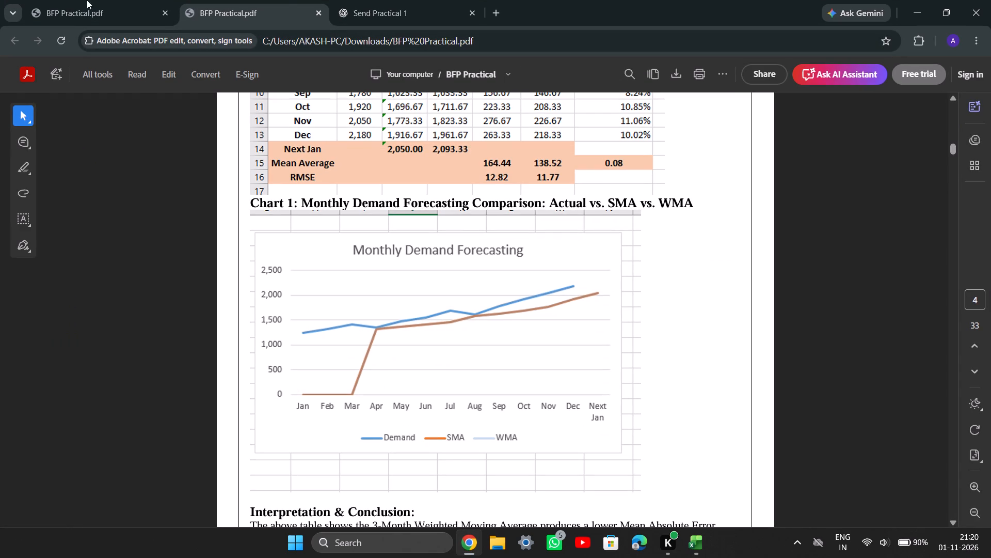
left_click(465, 535)
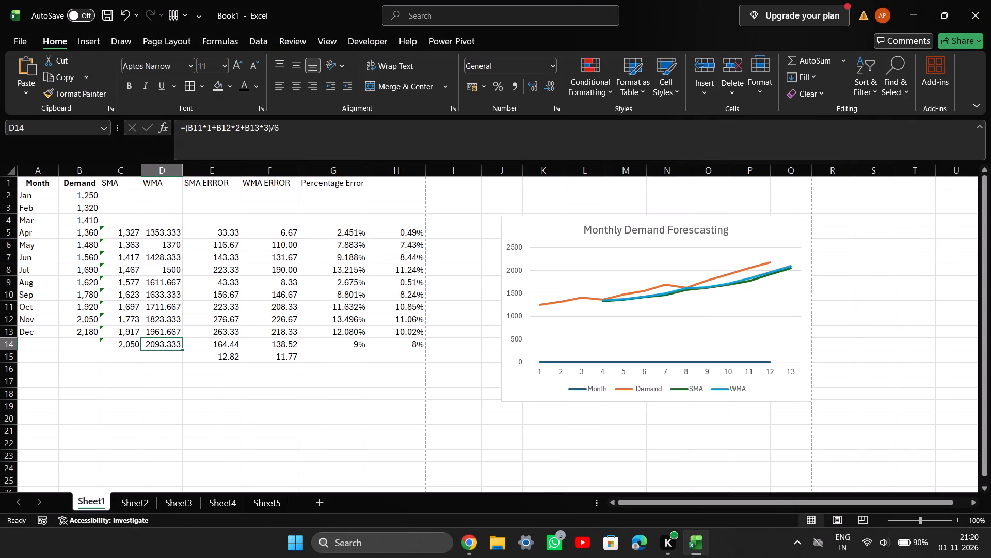
Check the row 14 formulas under the error and percentage columns on Sheet1, and label cell A14 "Average".
left_click(233, 341)
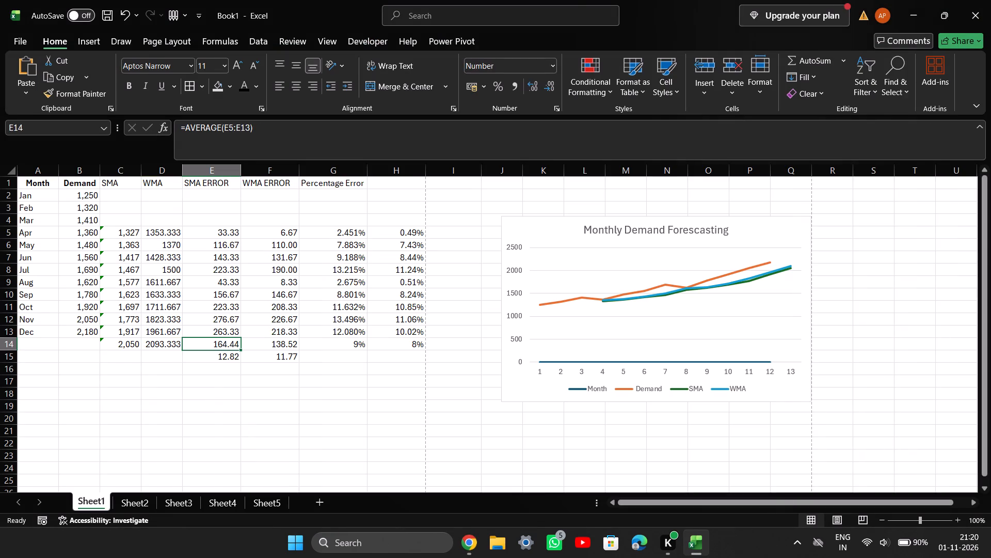
left_click(273, 347)
left_click(340, 348)
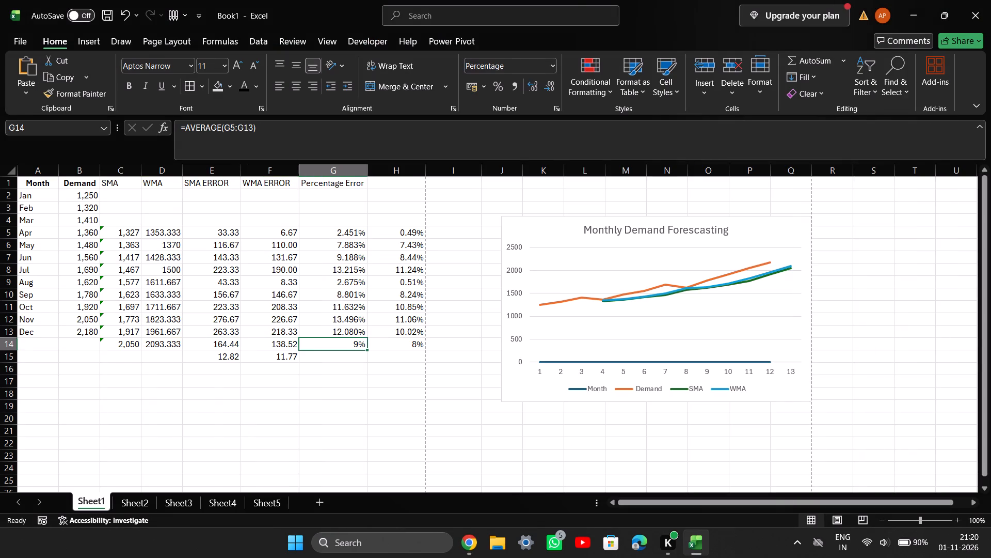
left_click(59, 351)
left_click(59, 344)
left_click_drag(59, 344, 54, 344)
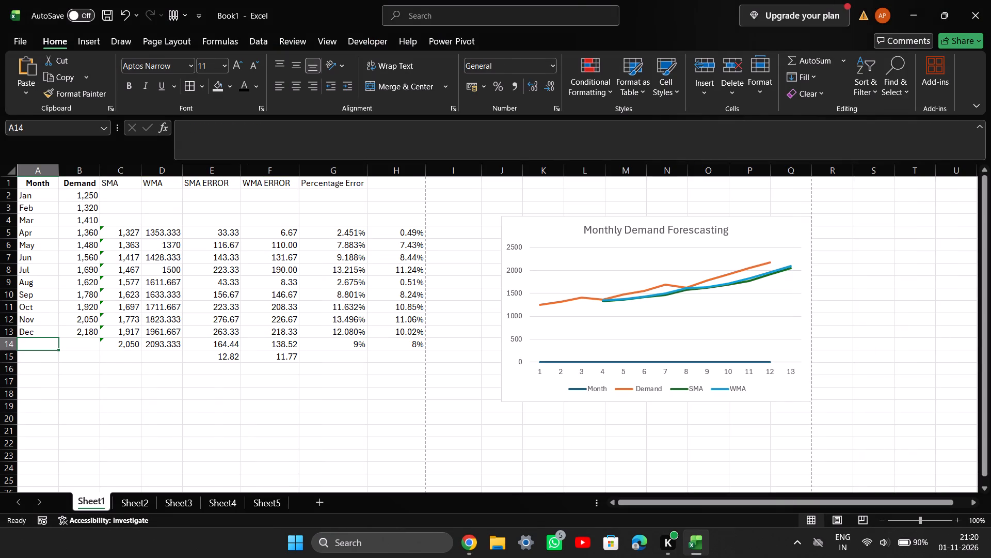
type("Average")
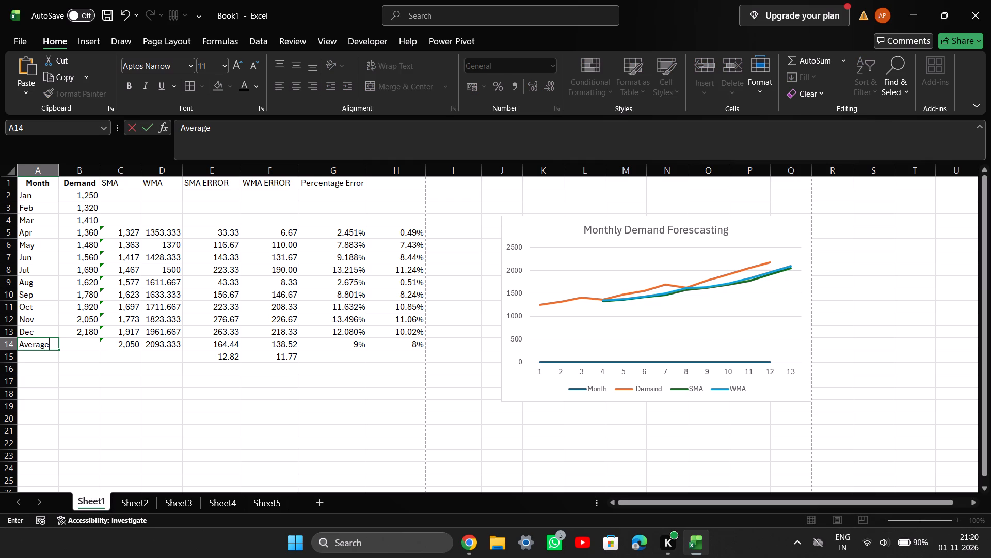
Check the summary row labels in the PDF's demand forecasting table and label Sheet1 cell A15 "RMSE".
left_click(481, 546)
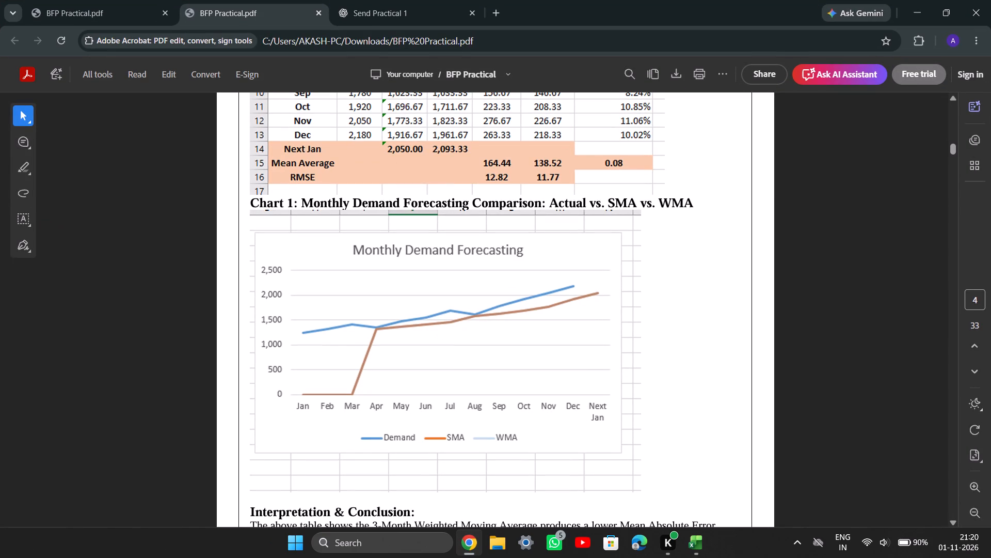
left_click(90, 0)
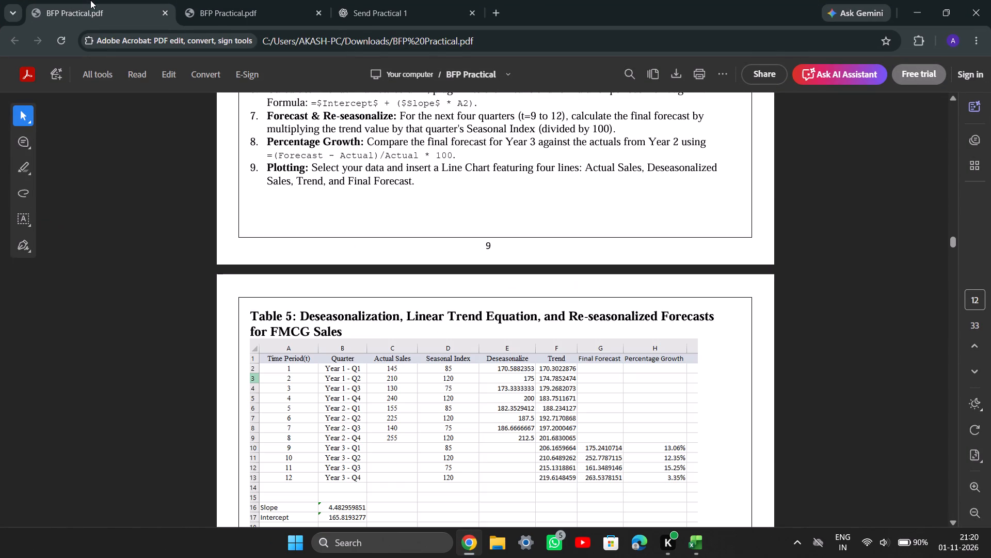
left_click(474, 539)
left_click(44, 362)
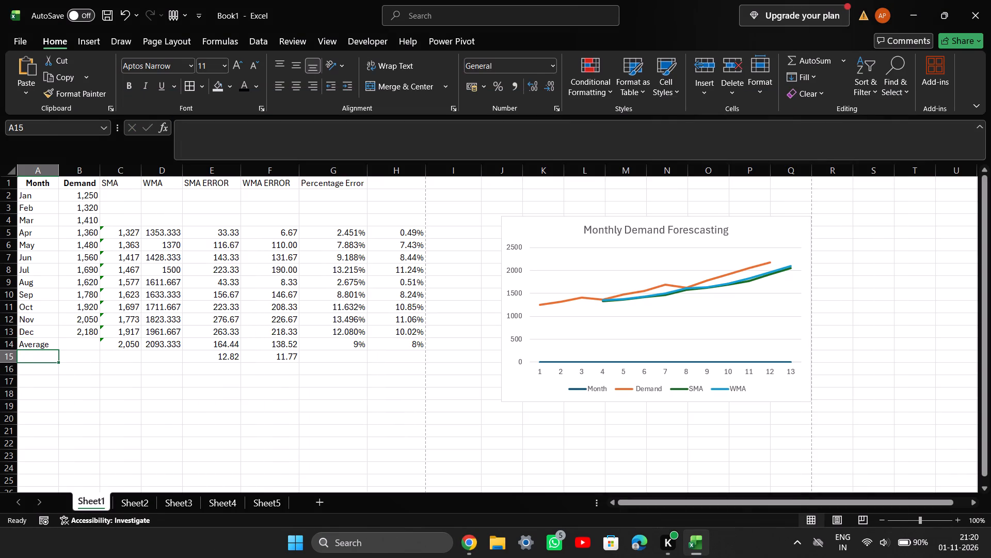
type("RMSE")
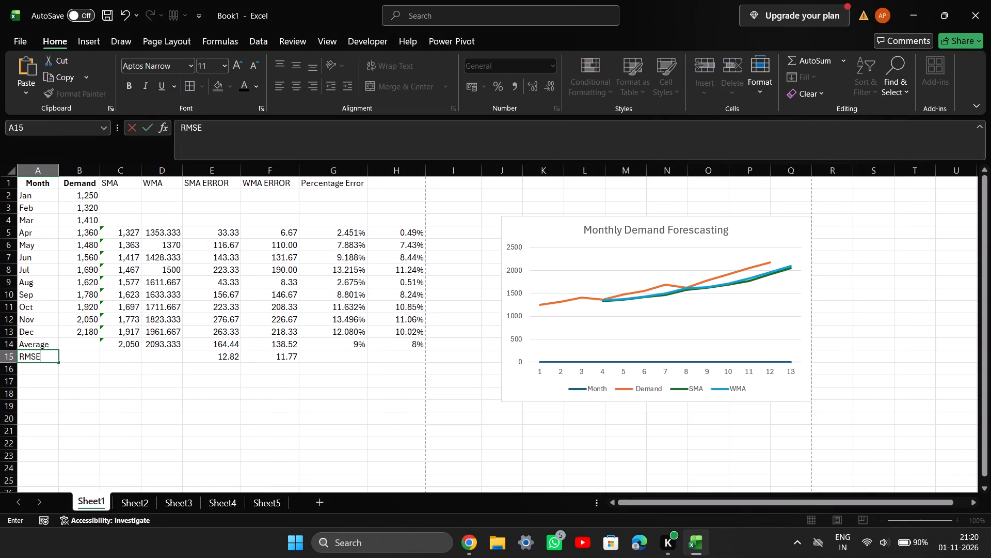
left_click(283, 403)
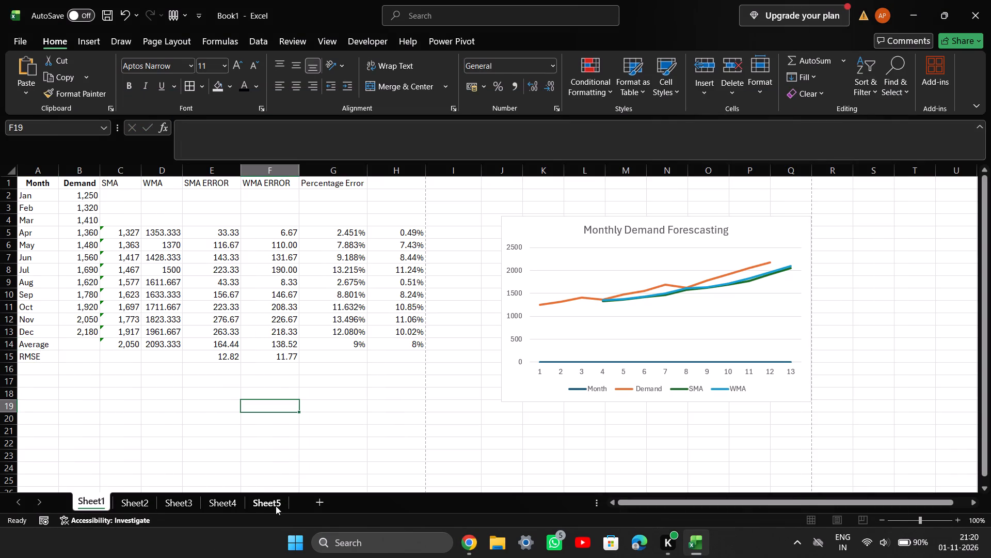
Review the tables and charts on Sheet2 through Sheet5 for missing parts, ending on Sheet5.
left_click(126, 502)
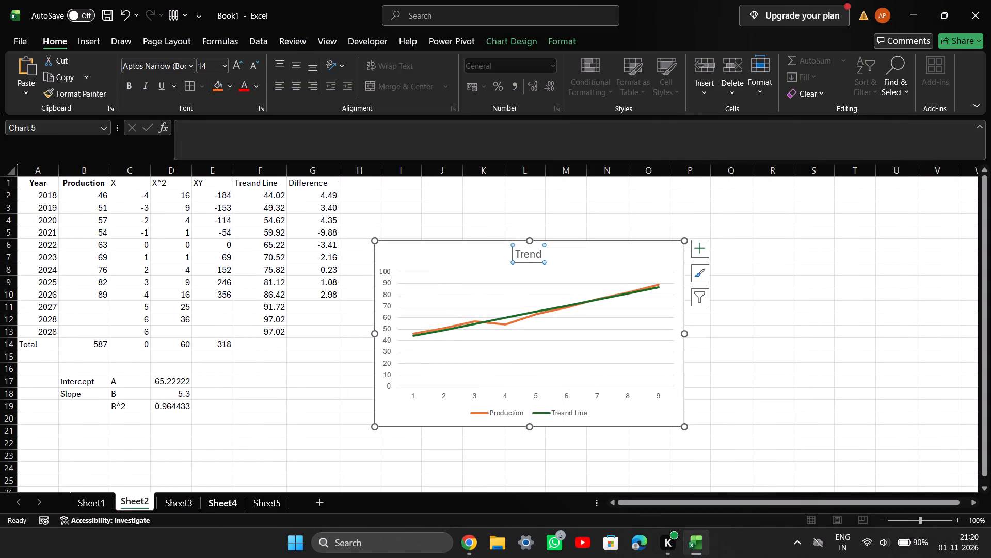
left_click(98, 502)
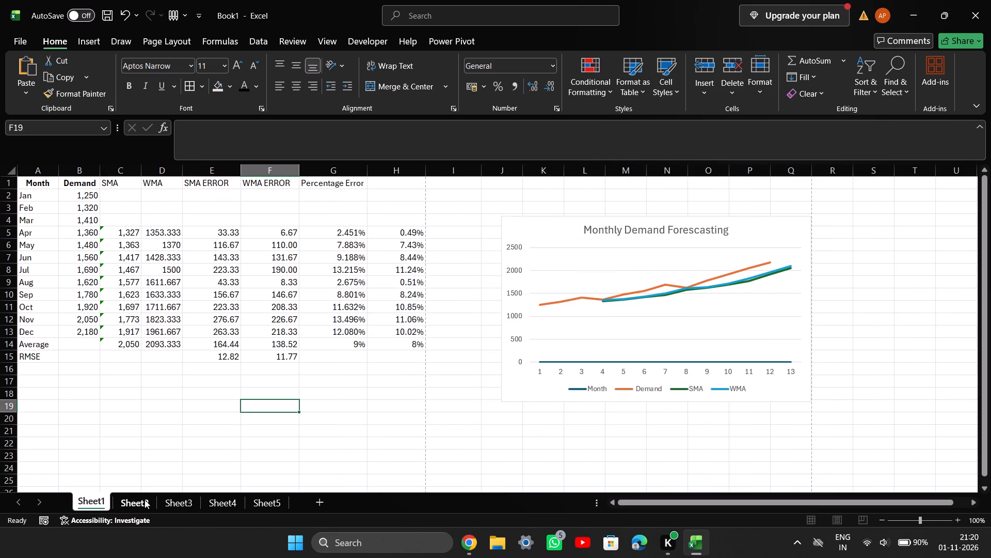
left_click(145, 500)
left_click(181, 499)
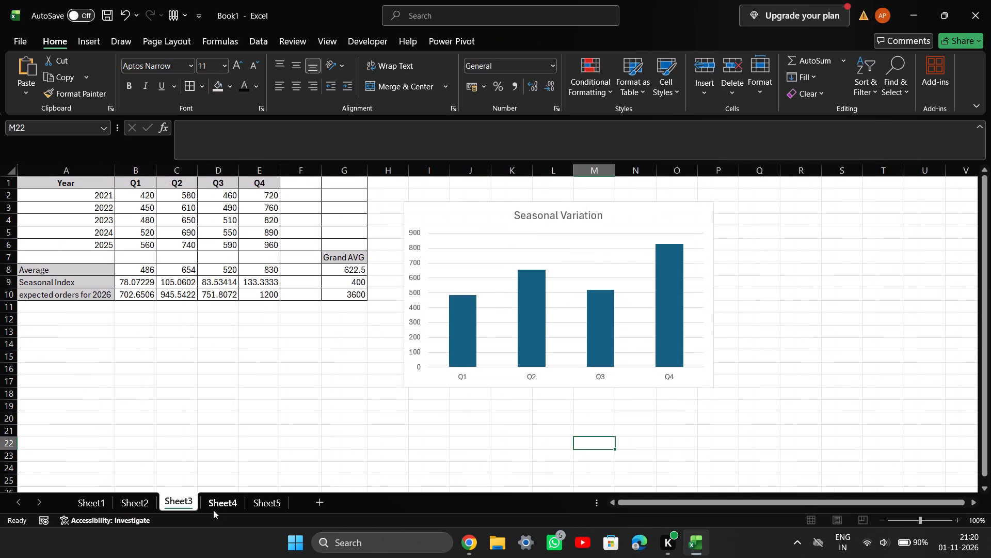
left_click(224, 500)
left_click(269, 506)
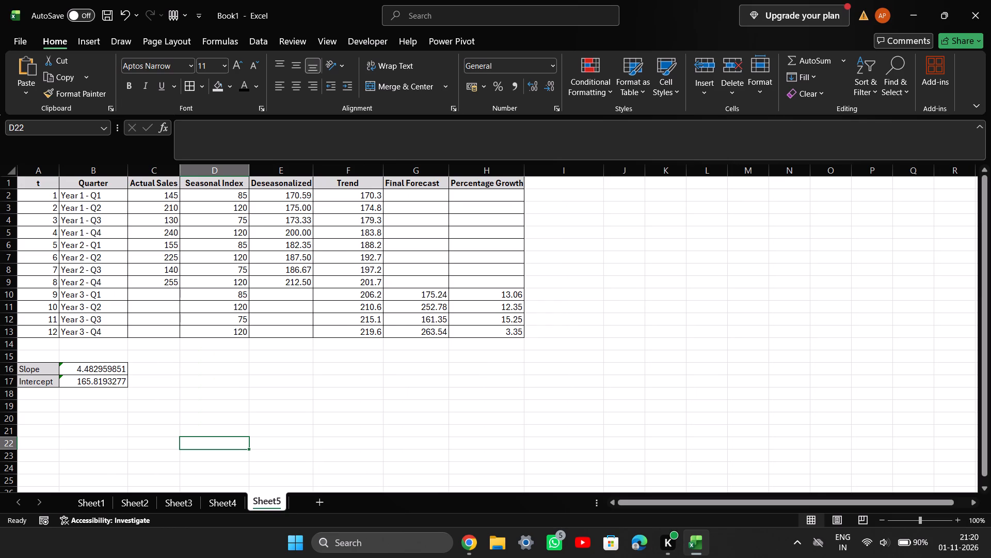
left_click(474, 348)
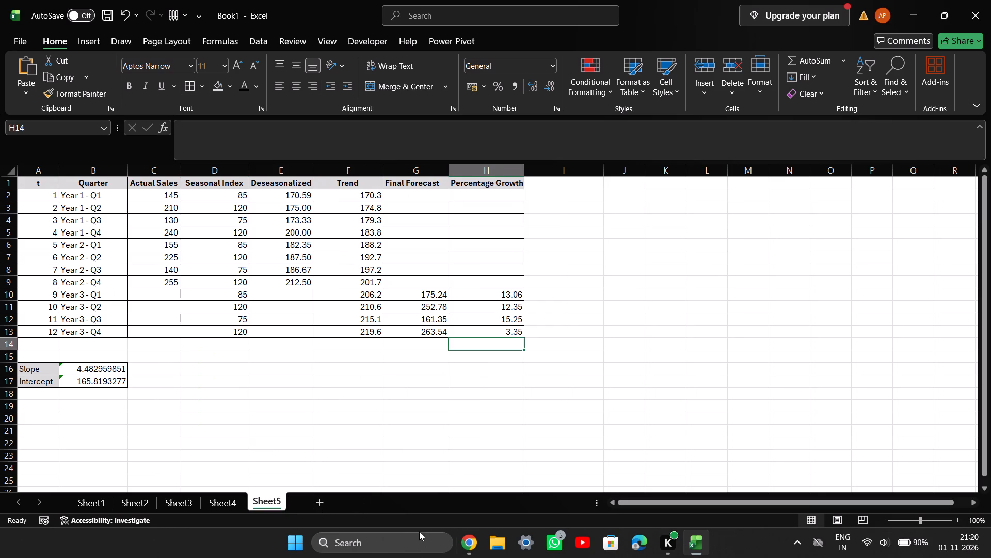
Examine Chart 5, Table 5 and the Excel steps for the FMCG sales forecast in the BFP Practical PDF.
left_click(479, 544)
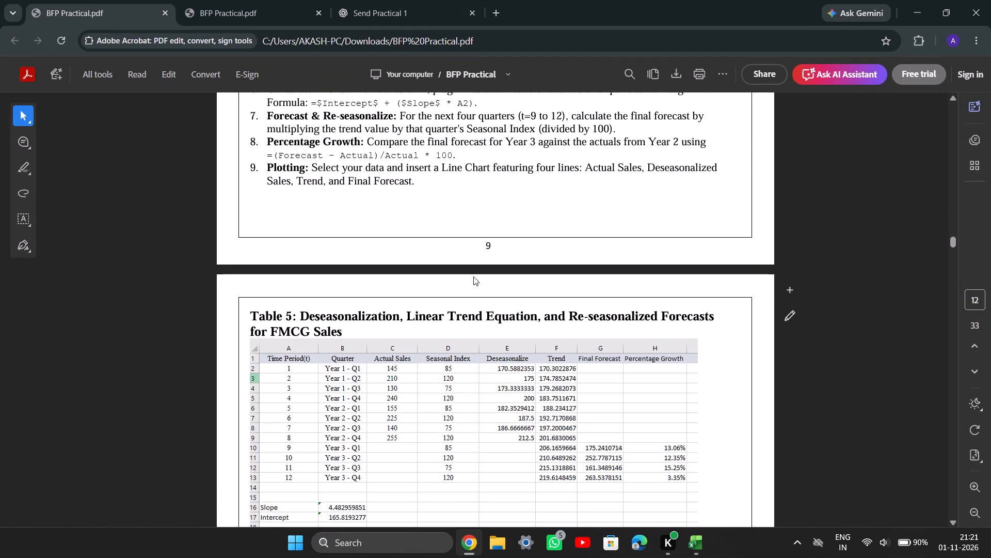
scroll(438, 342, "down", 7)
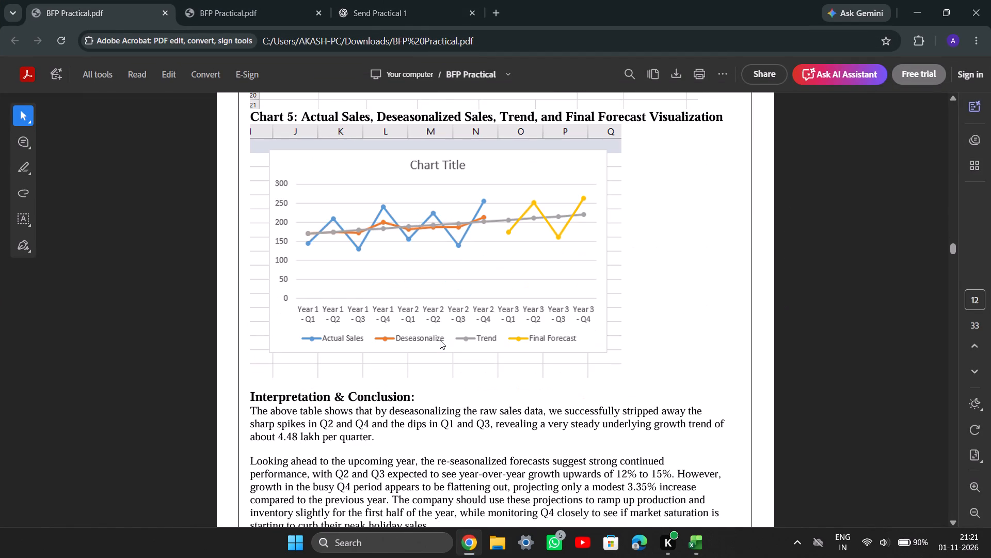
scroll(440, 340, "up", 1)
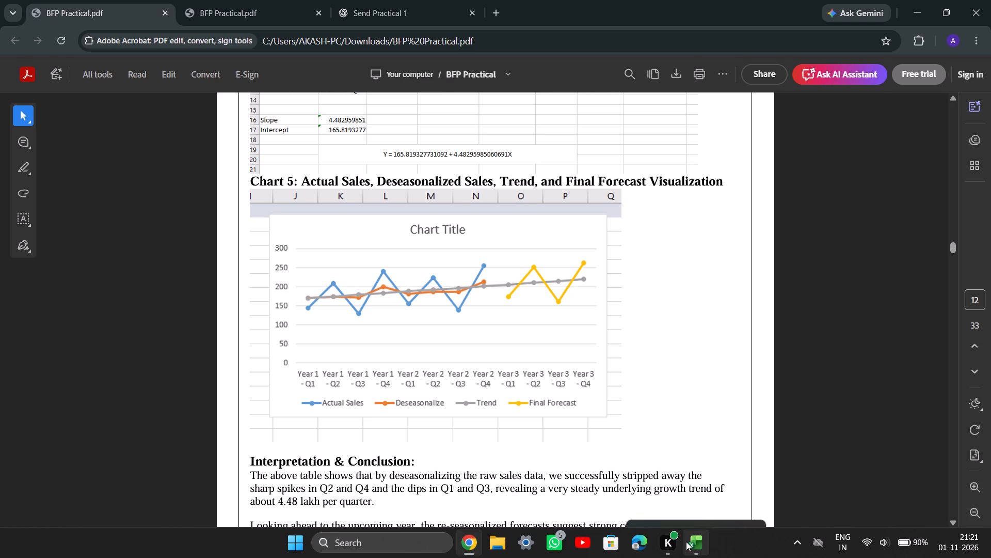
scroll(476, 408, "up", 6)
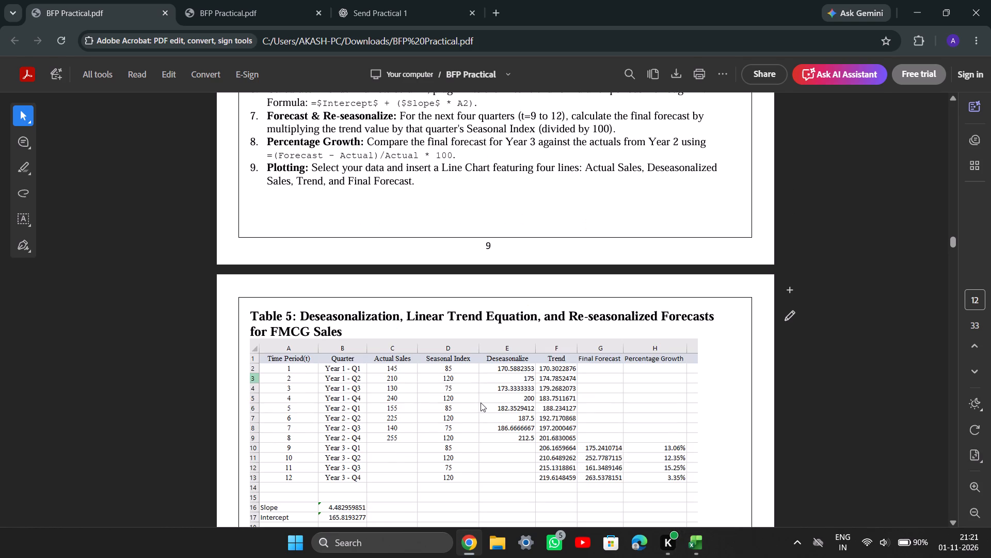
scroll(481, 402, "up", 2)
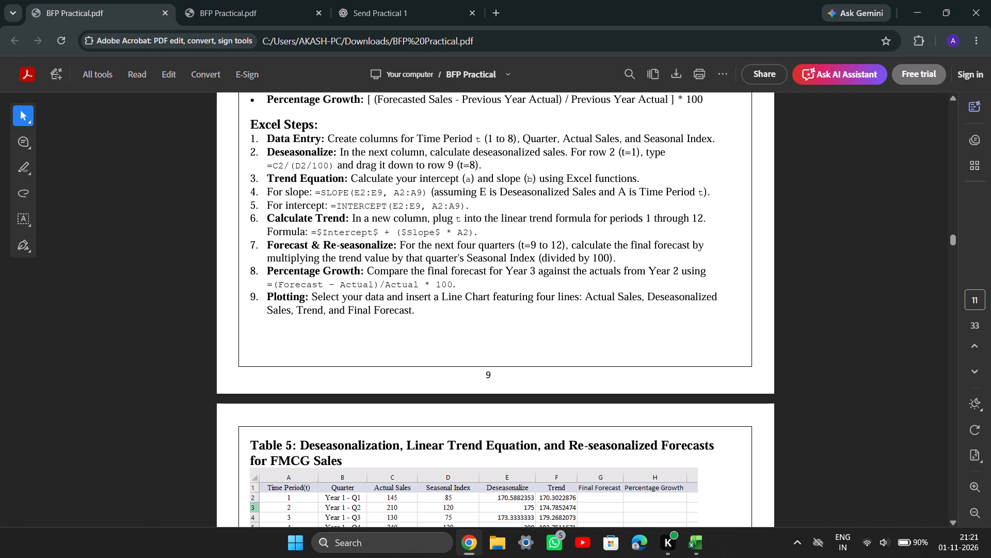
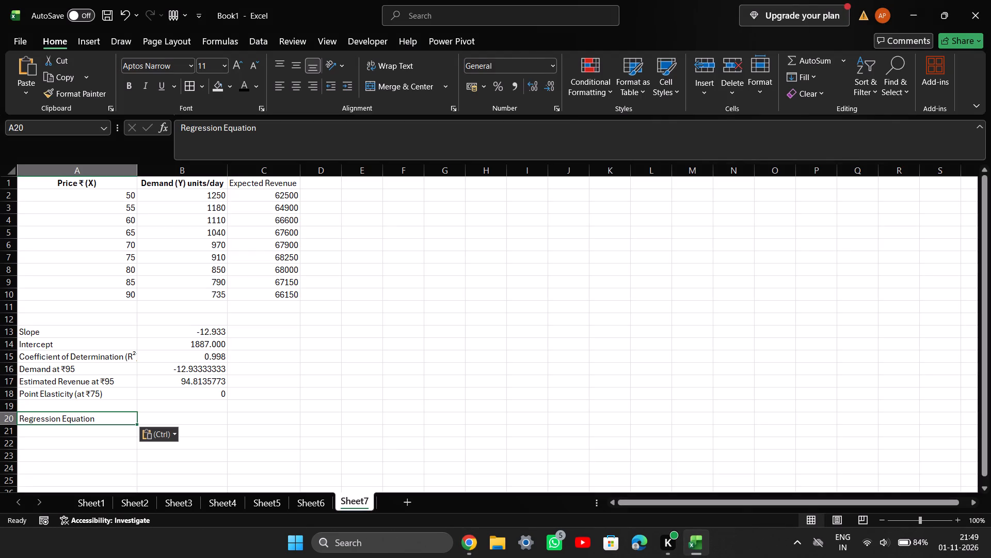
Copy ChatGPT's Step 9 formula ="Y = "&ROUND(B13,0)&" + ("&ROUND(B12,4)&"X)" into B20 of Excel's Sheet7.
left_click(159, 417)
left_click(466, 537)
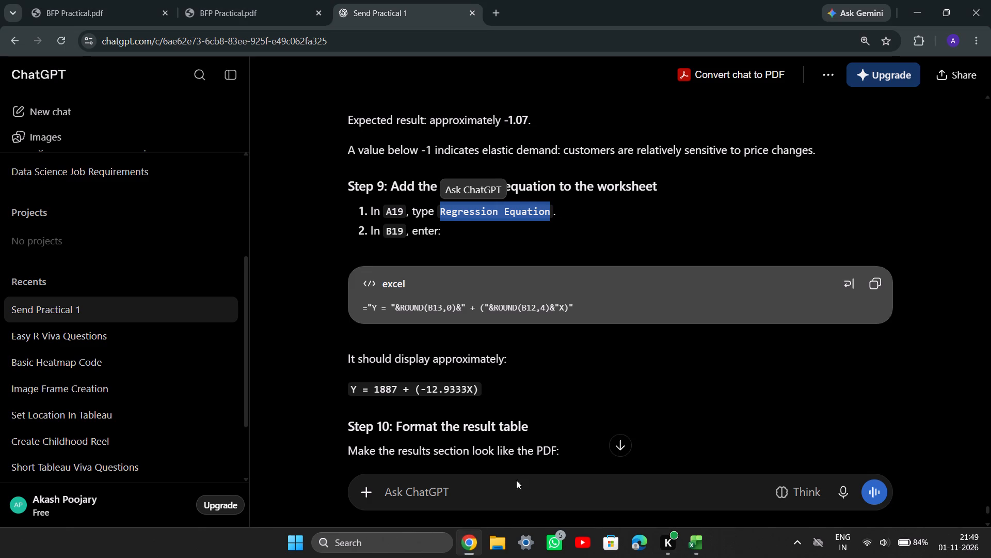
left_click(877, 281)
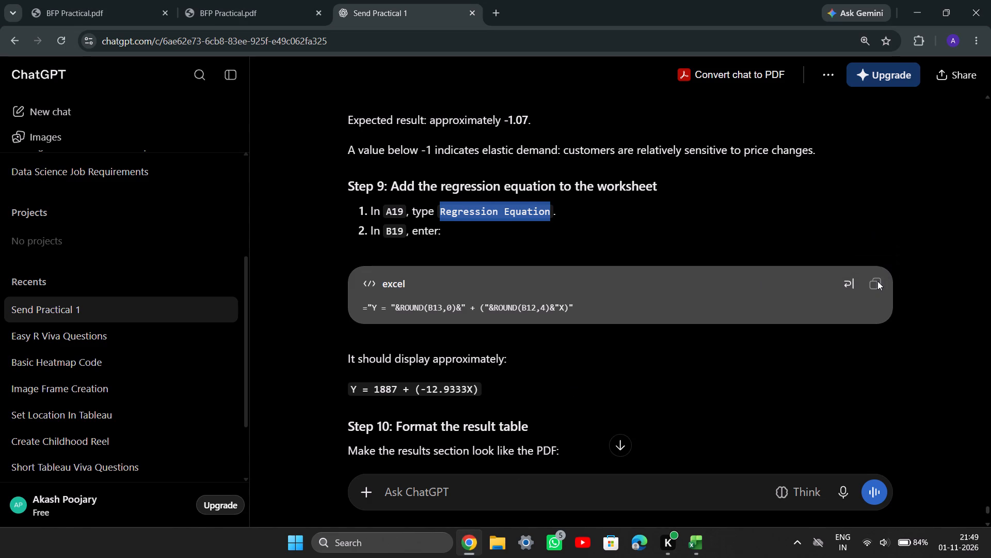
left_click(474, 541)
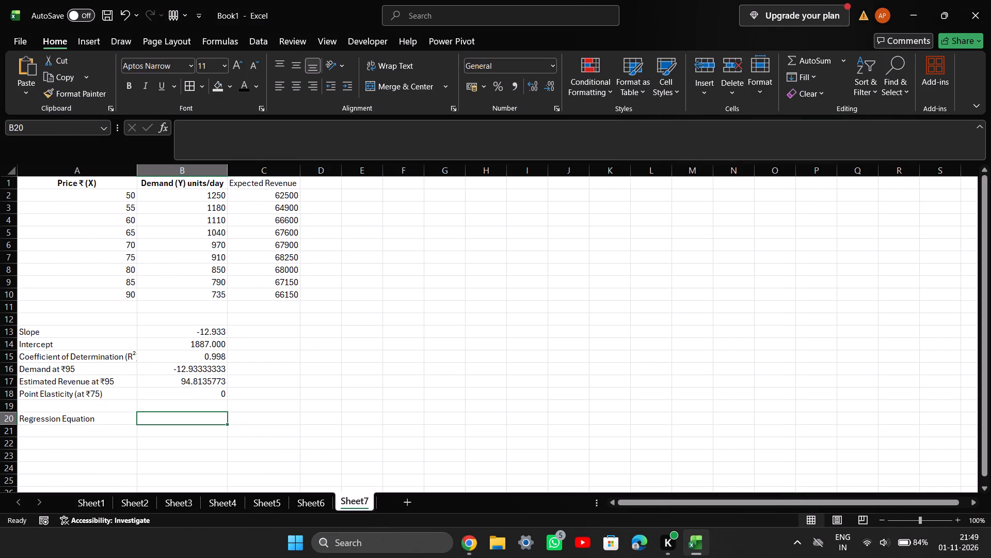
key("ctrl+v")
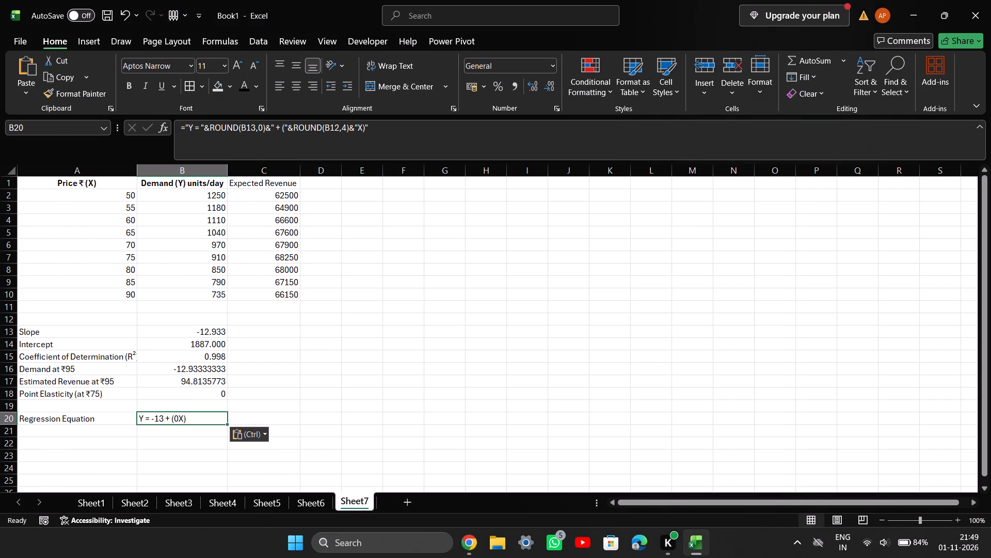
Widen column B of Sheet7 slightly.
left_click_drag(230, 167, 253, 175)
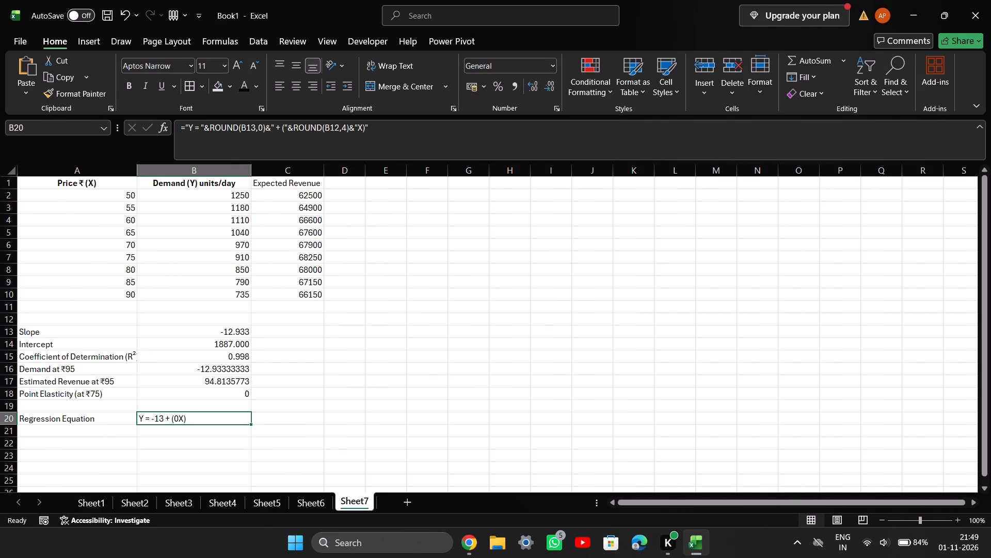
Check the equation in the PDF's Table 7, and edit B20's formula in Excel to use ROUND(B14,0) and ROUND(B13,4).
left_click(466, 539)
left_click(247, 0)
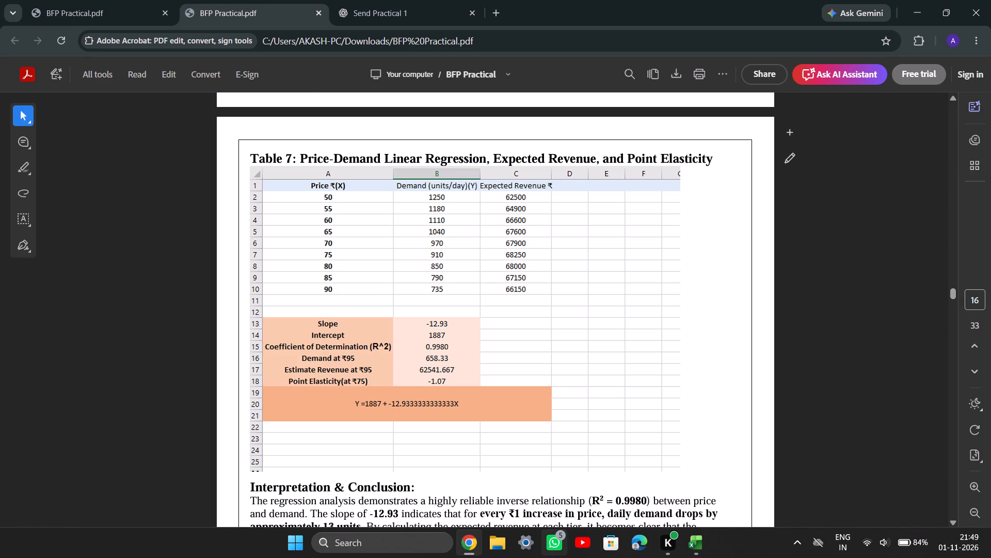
left_click(475, 542)
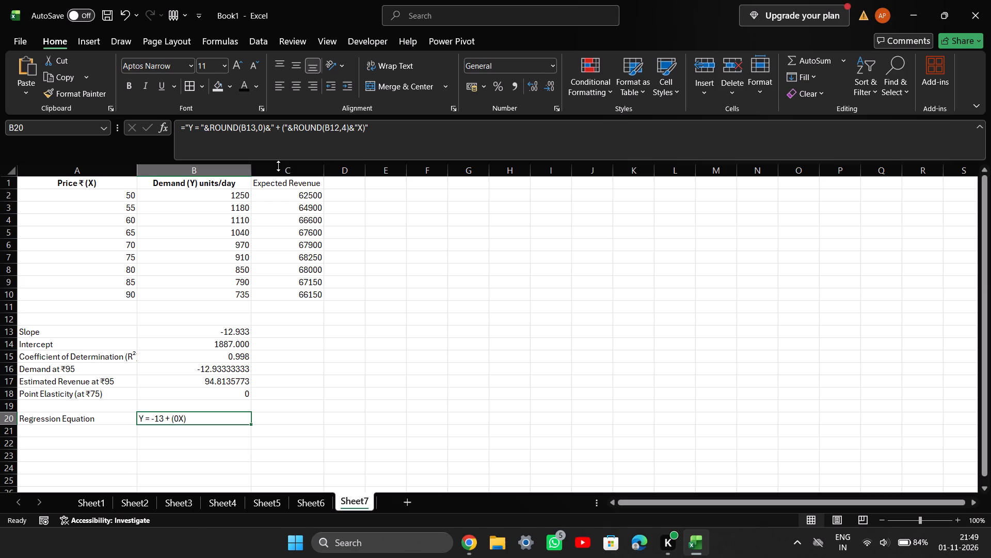
left_click(186, 419)
double_click(200, 421)
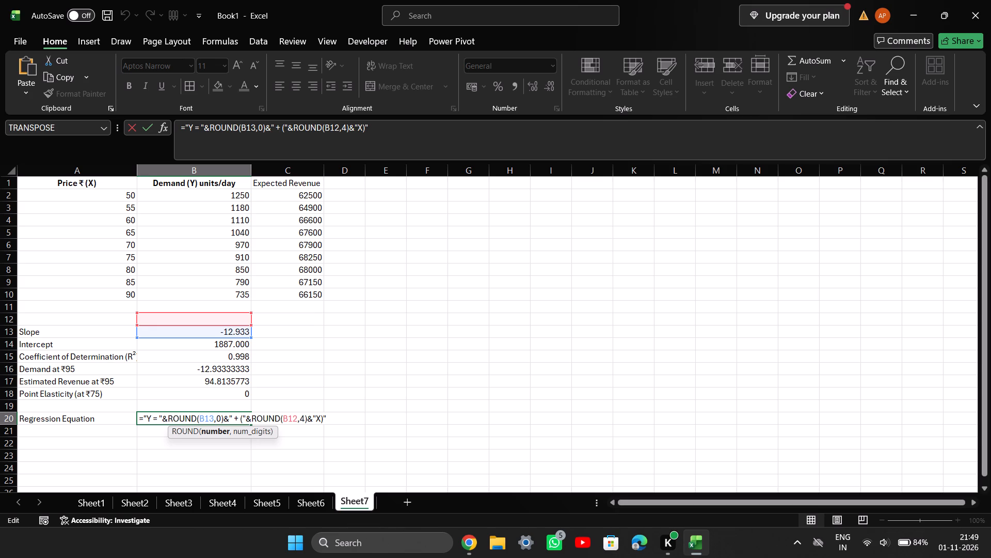
left_click(211, 420)
left_click(213, 417)
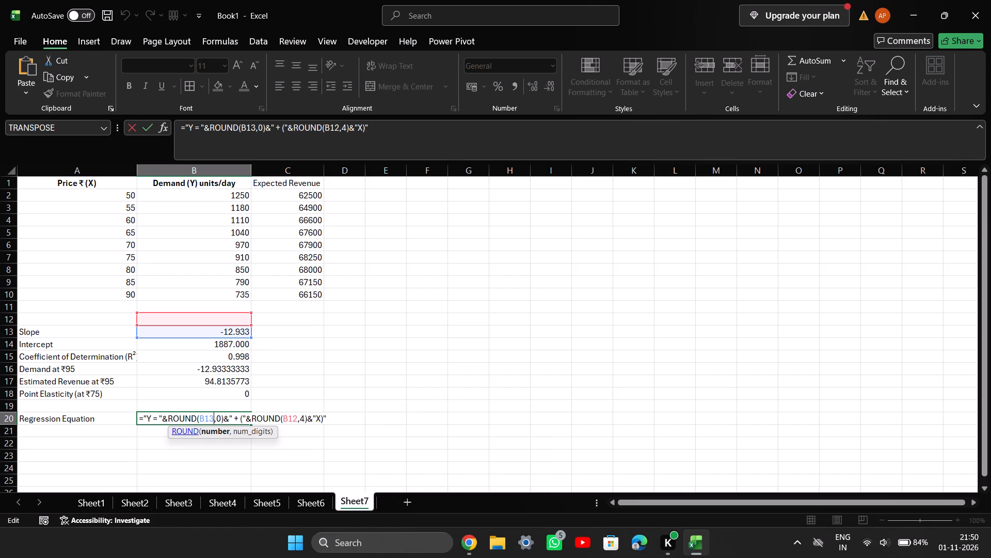
key("BackSpace")
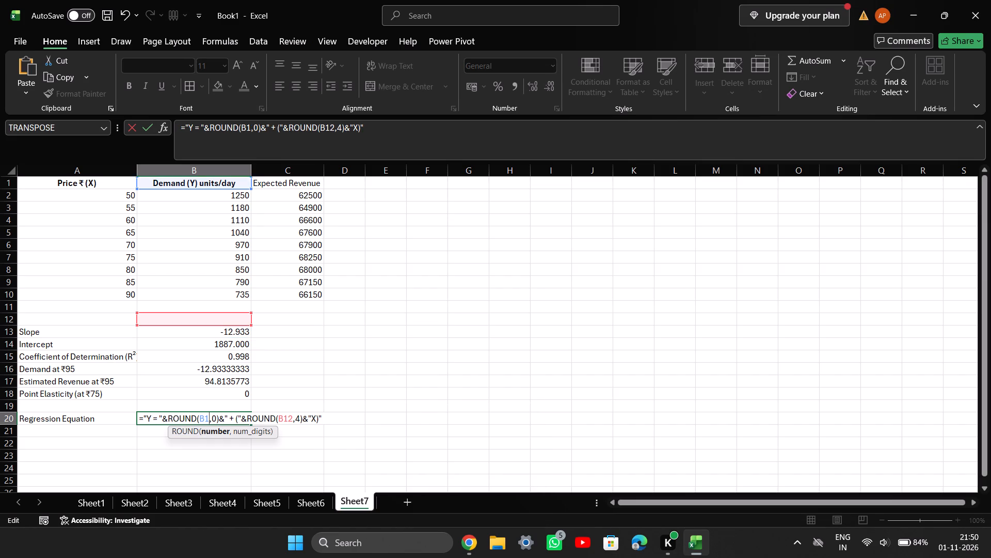
key("4")
left_click(297, 418)
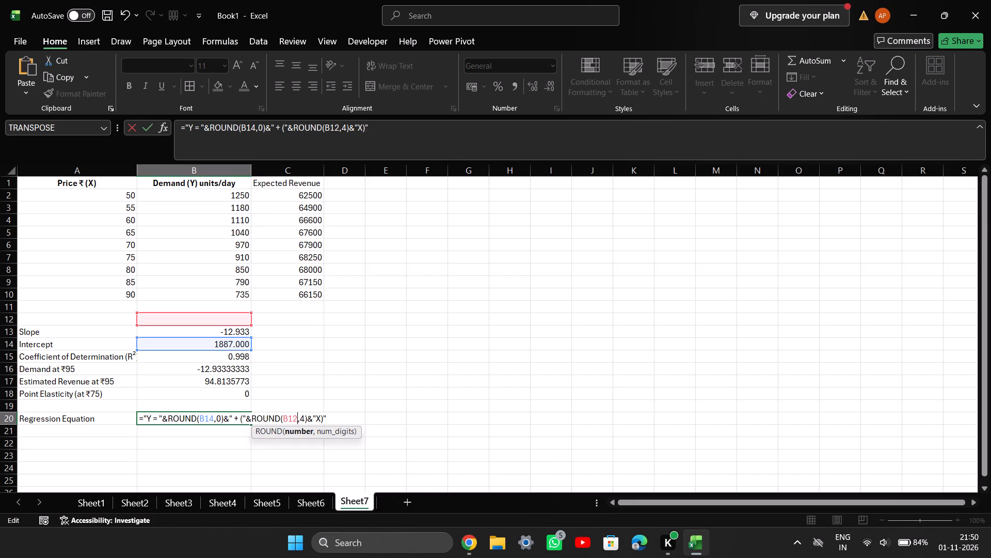
key("BackSpace")
key("3")
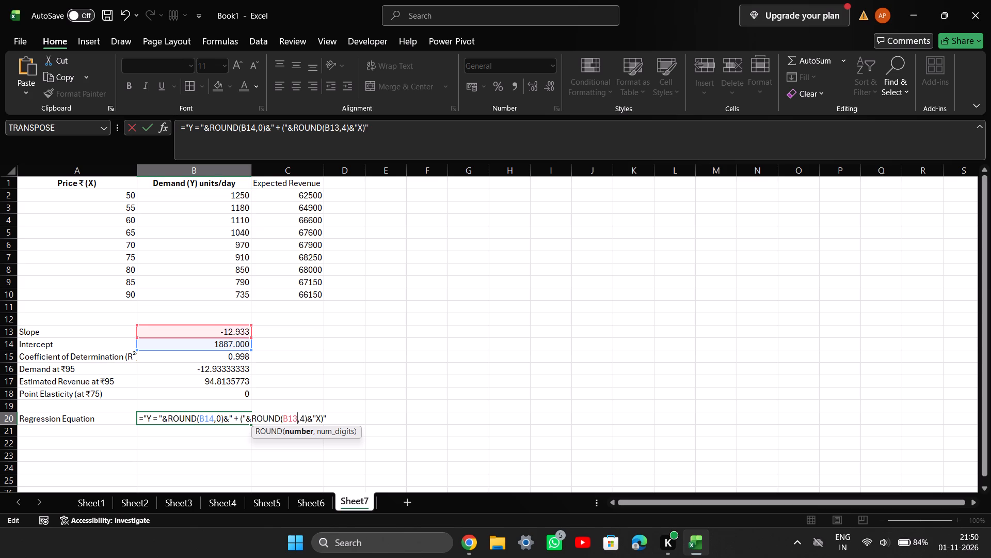
left_click(445, 417)
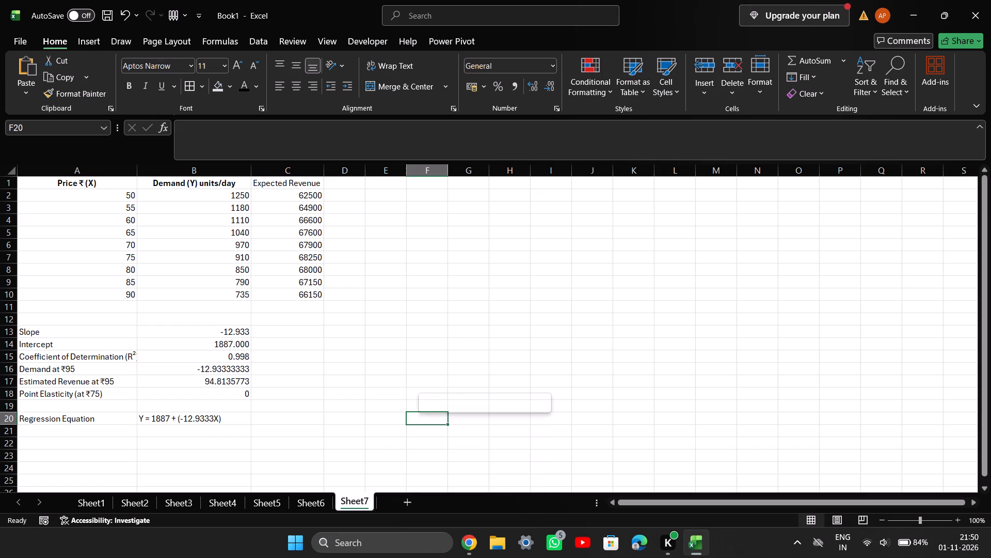
Make all three column headers in A1:C1 of Sheet7 bold.
scroll(215, 471, "up", 2)
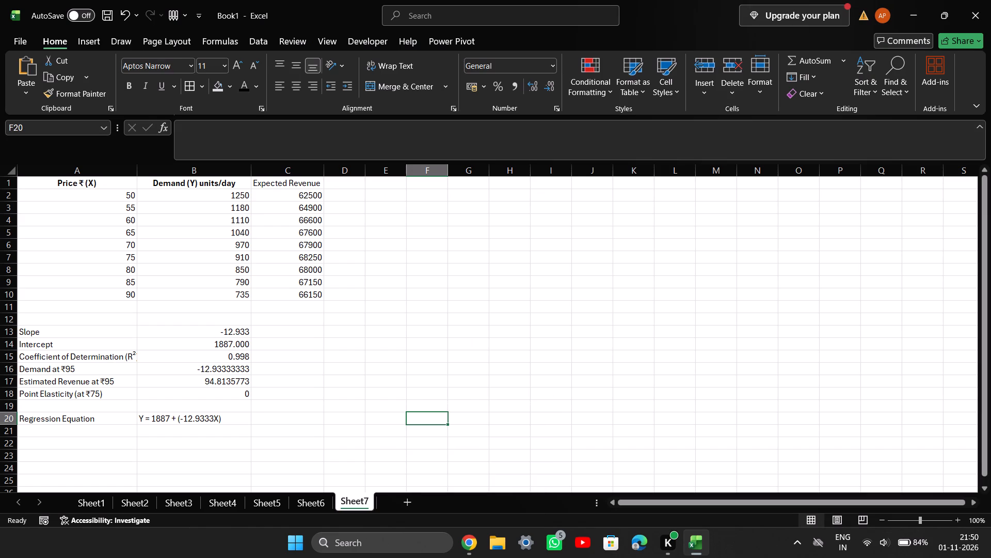
left_click_drag(93, 180, 255, 188)
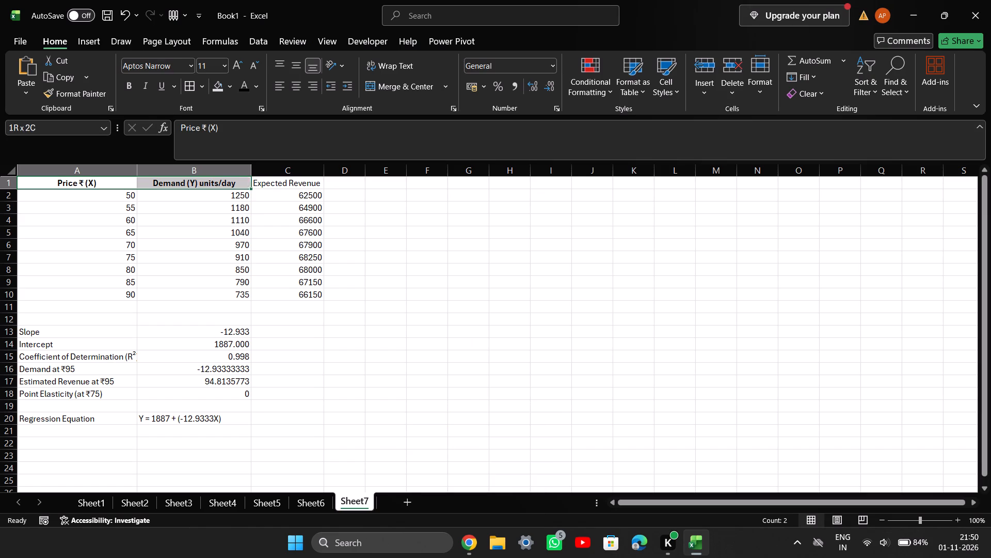
left_click_drag(255, 188, 286, 185)
left_click(131, 82)
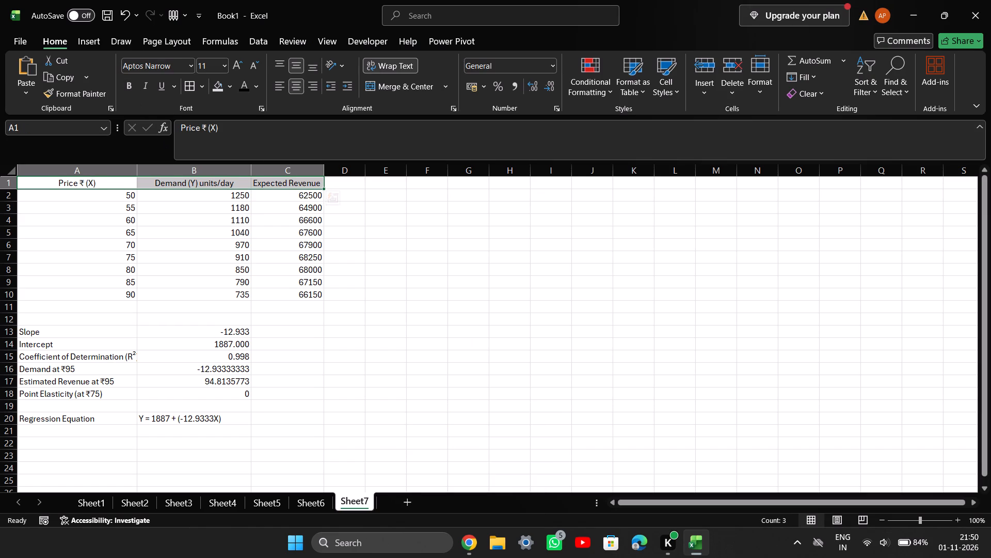
left_click(135, 81)
left_click(364, 406)
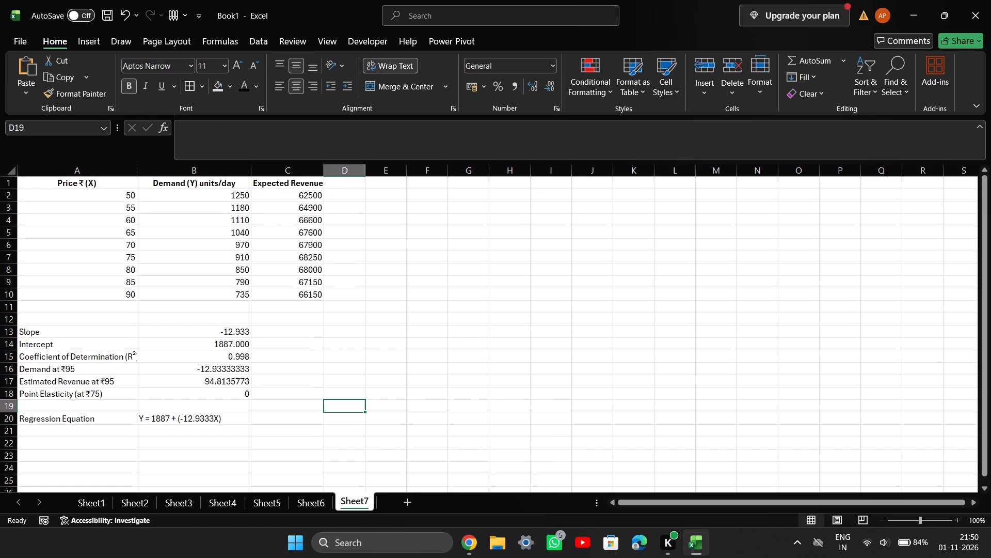
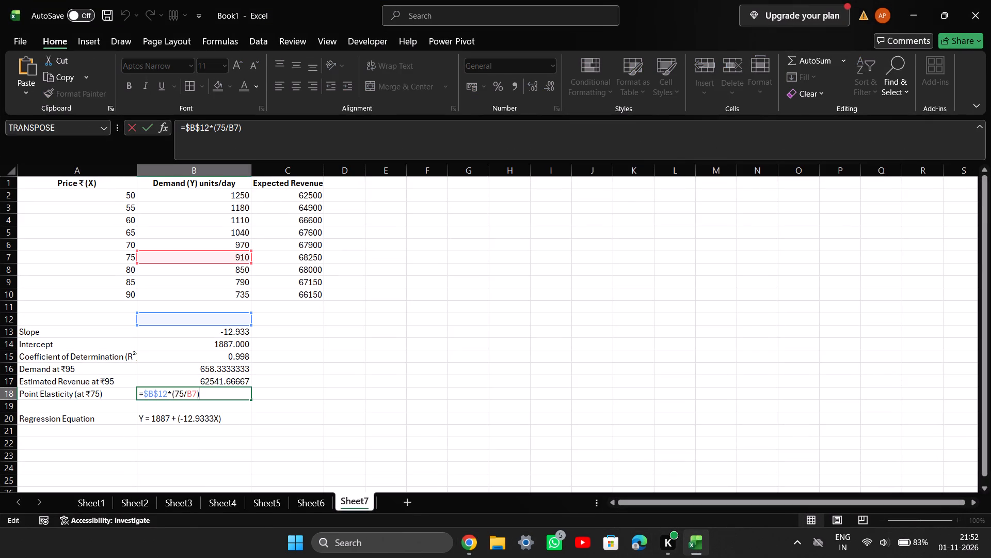
key("ctrl+a")
key("BackSpace")
key("ctrl+v")
left_click(321, 405)
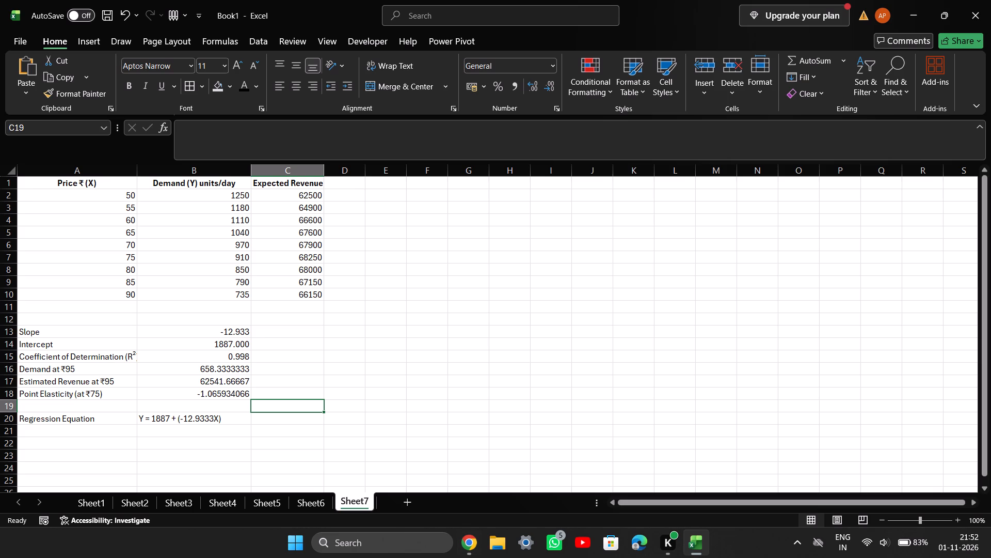
Format the results in B16:B18 to three decimal places and the Intercept in B14 to no decimals.
left_click_drag(217, 369, 249, 398)
double_click(546, 80)
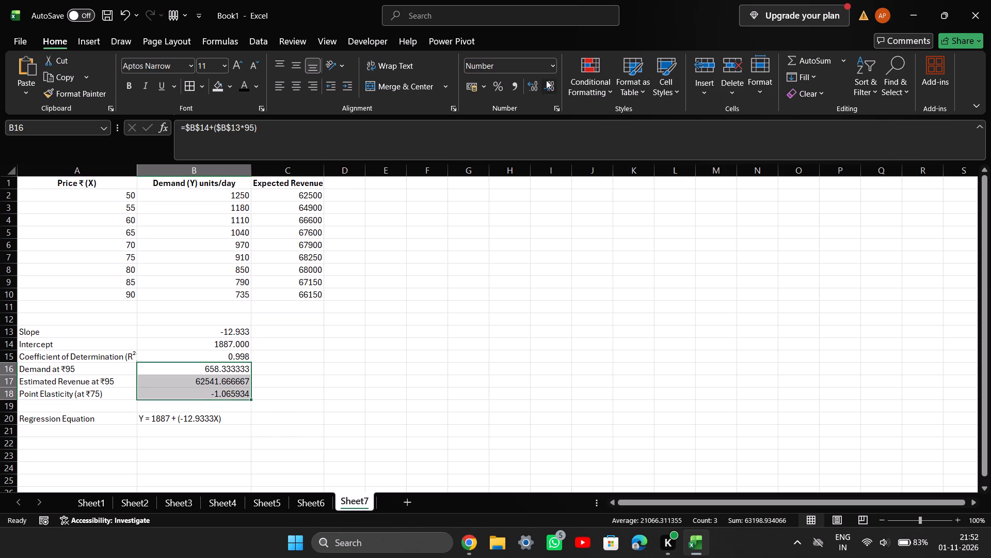
double_click(546, 79)
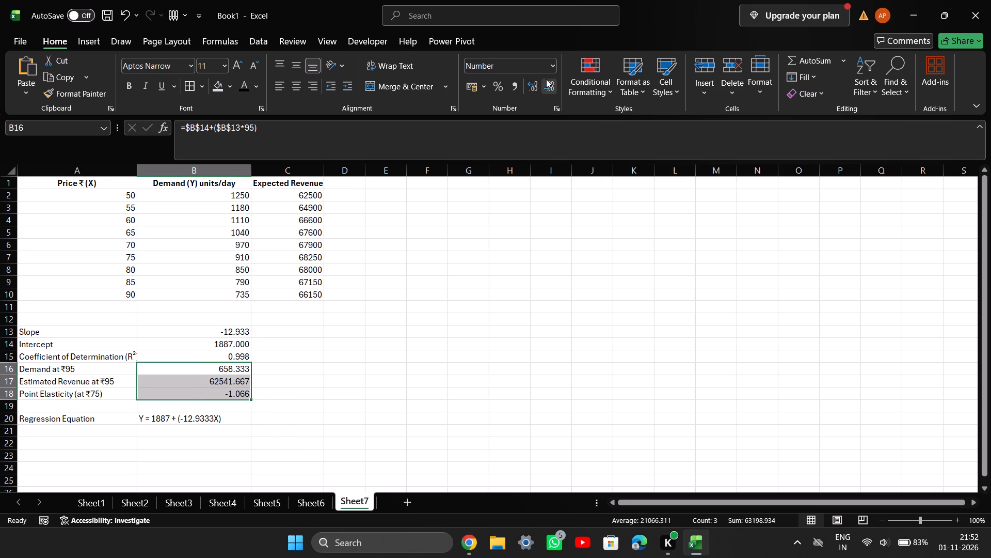
left_click(351, 348)
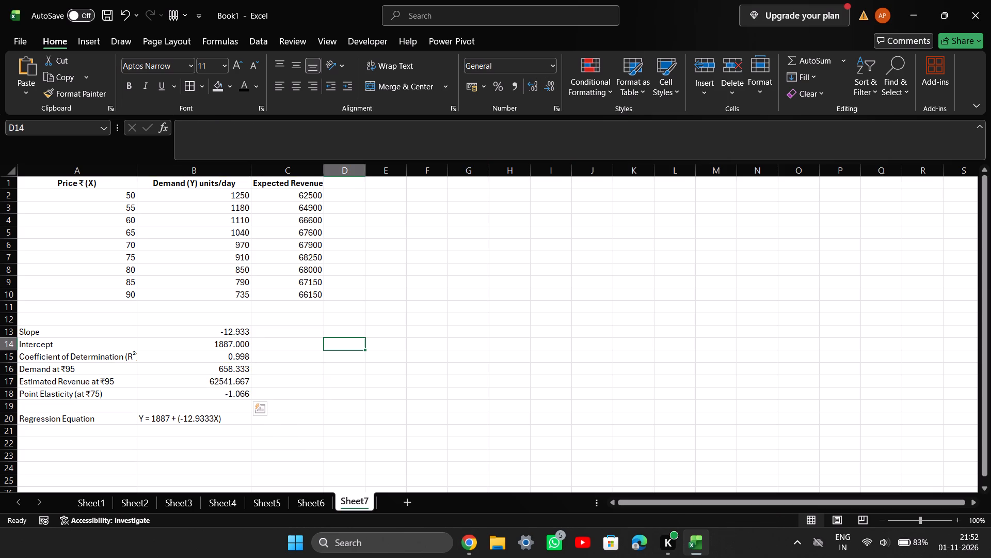
left_click_drag(231, 342, 237, 341)
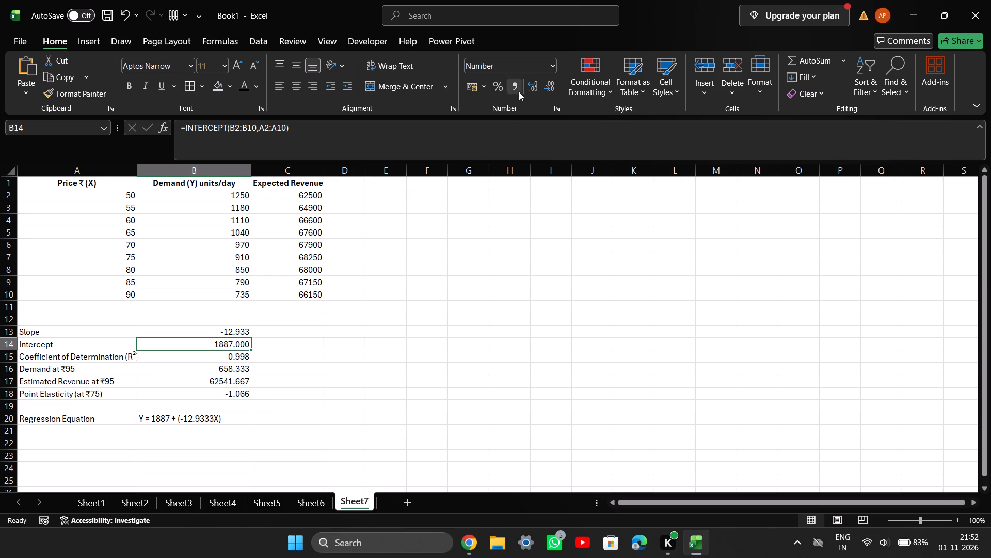
double_click(549, 83)
left_click(553, 81)
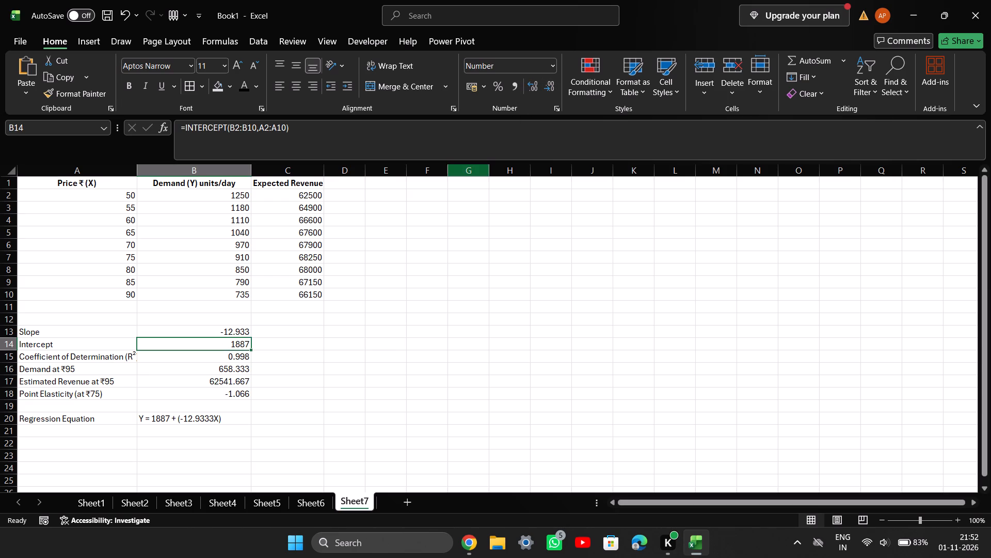
left_click(286, 370)
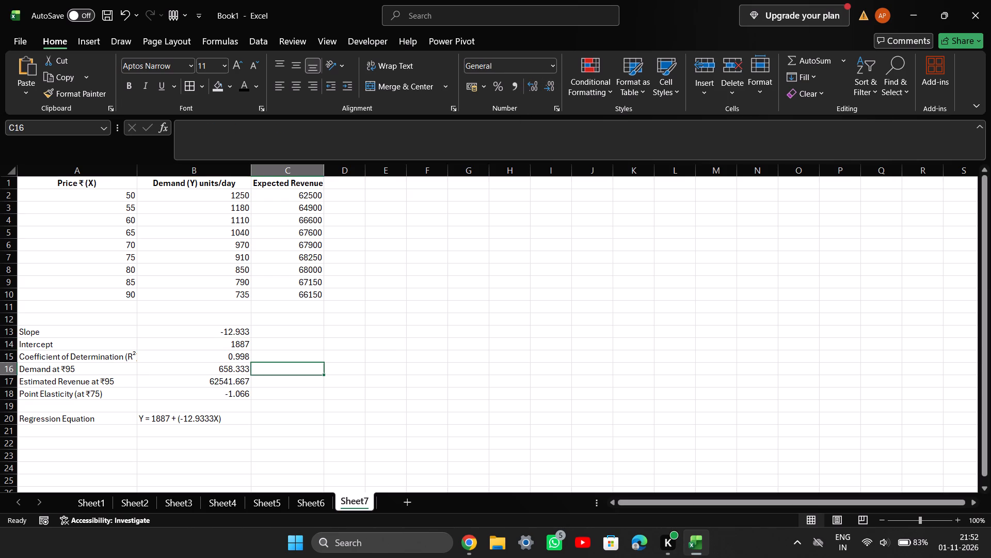
left_click(287, 432)
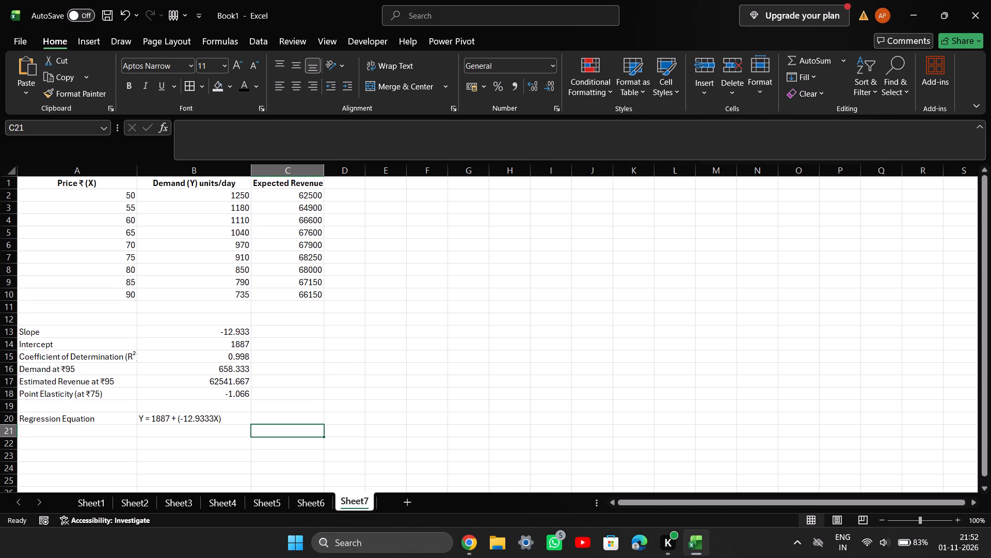
Apply all borders to the price-demand table A1:C10 and the regression results table A13:B18.
left_click_drag(55, 182, 281, 290)
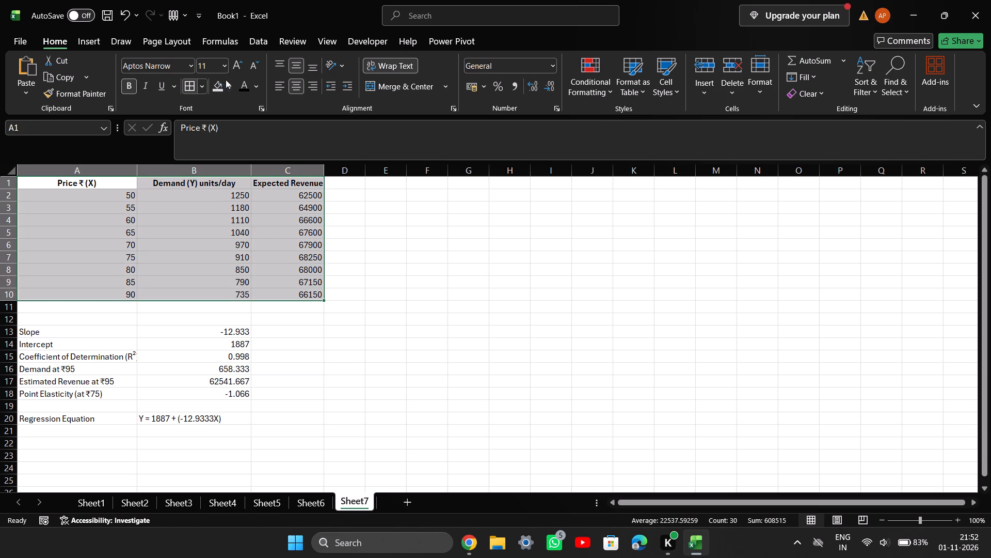
left_click(194, 88)
left_click_drag(97, 331, 167, 359)
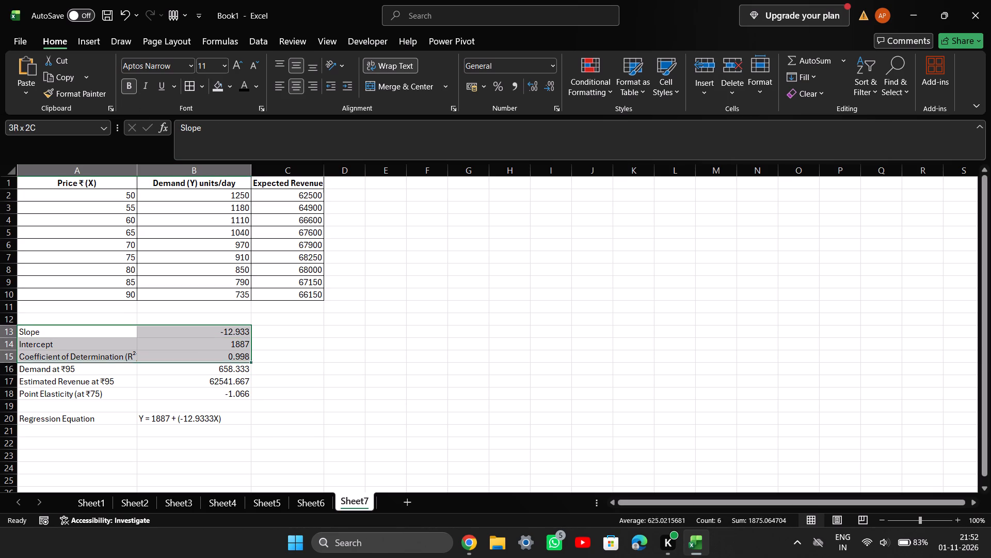
left_click_drag(167, 359, 230, 410)
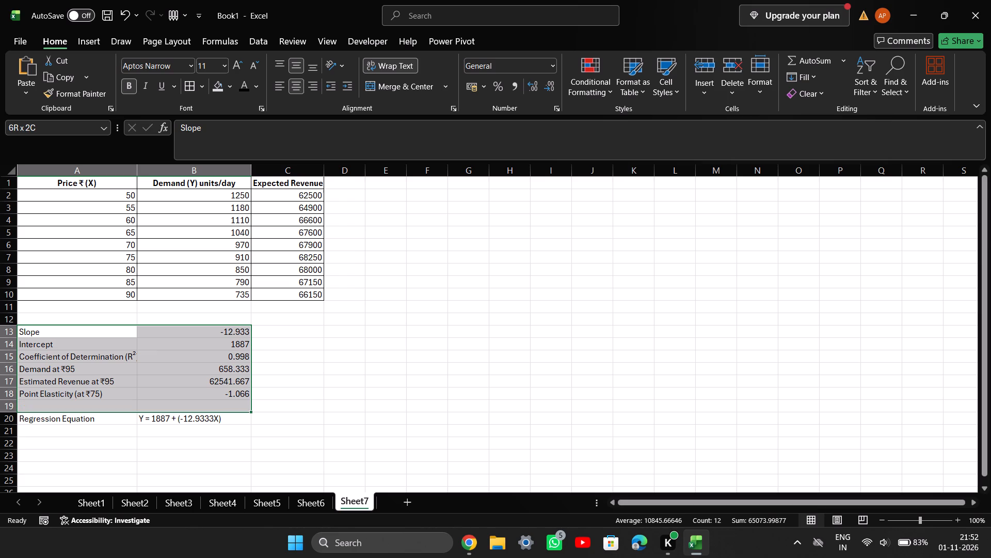
left_click_drag(230, 410, 234, 398)
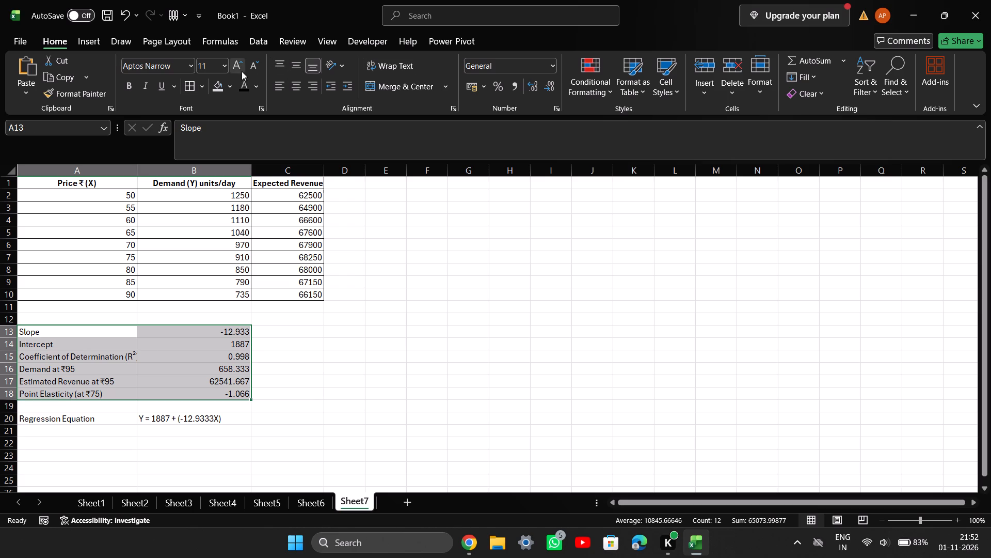
left_click(185, 86)
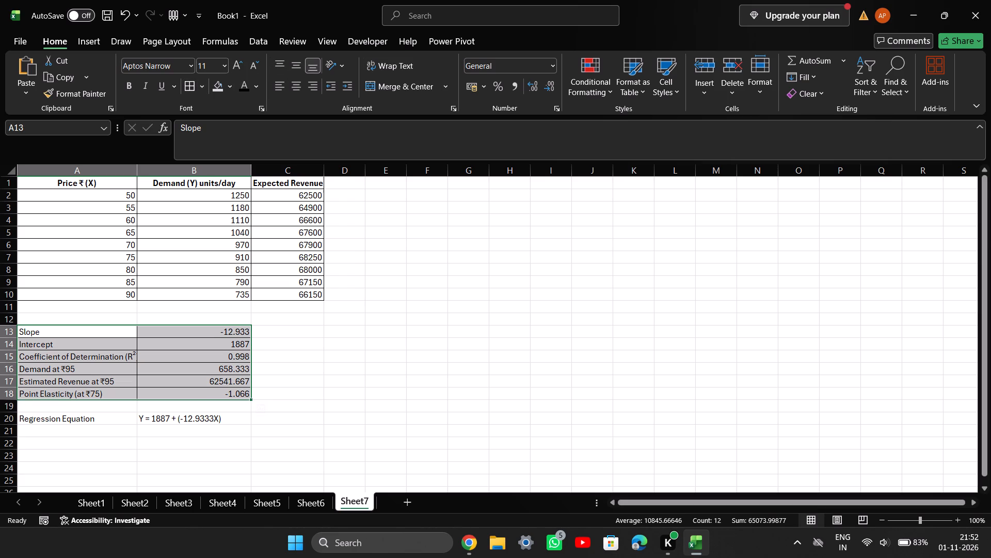
Fill the result labels A13:A18, the header row A1:C1 and the Regression Equation label A20 with light grey.
left_click_drag(114, 330, 119, 388)
left_click(215, 83)
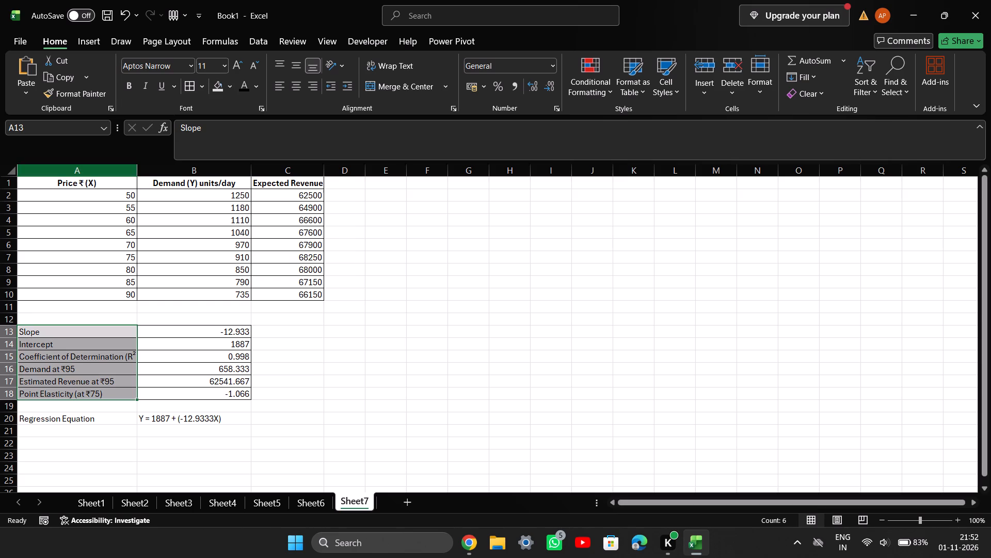
left_click_drag(101, 187, 274, 183)
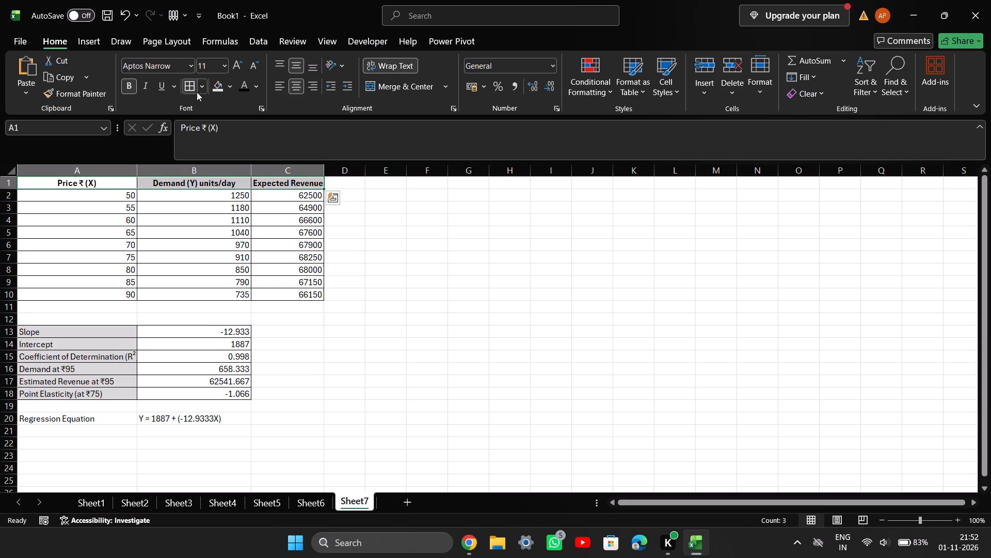
left_click(217, 86)
left_click(289, 348)
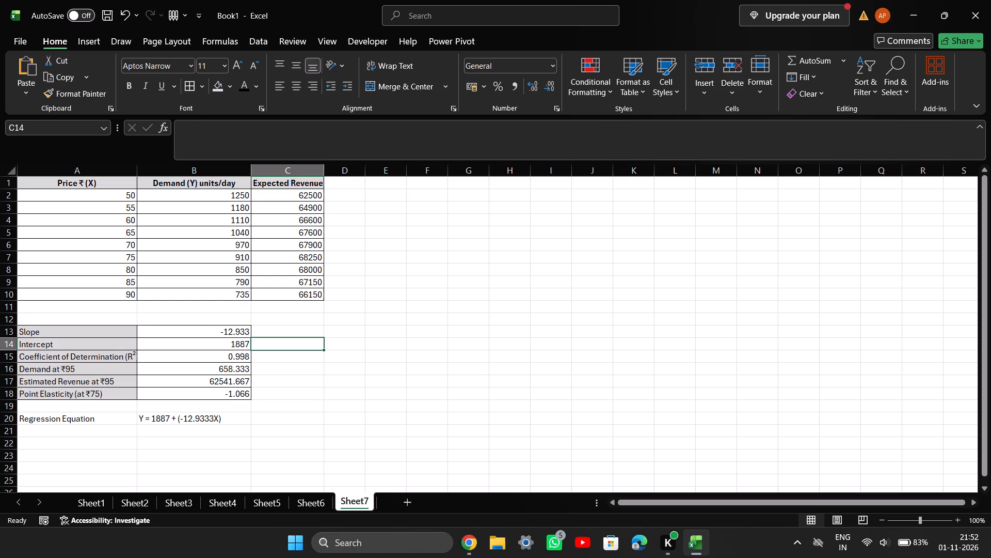
left_click(100, 421)
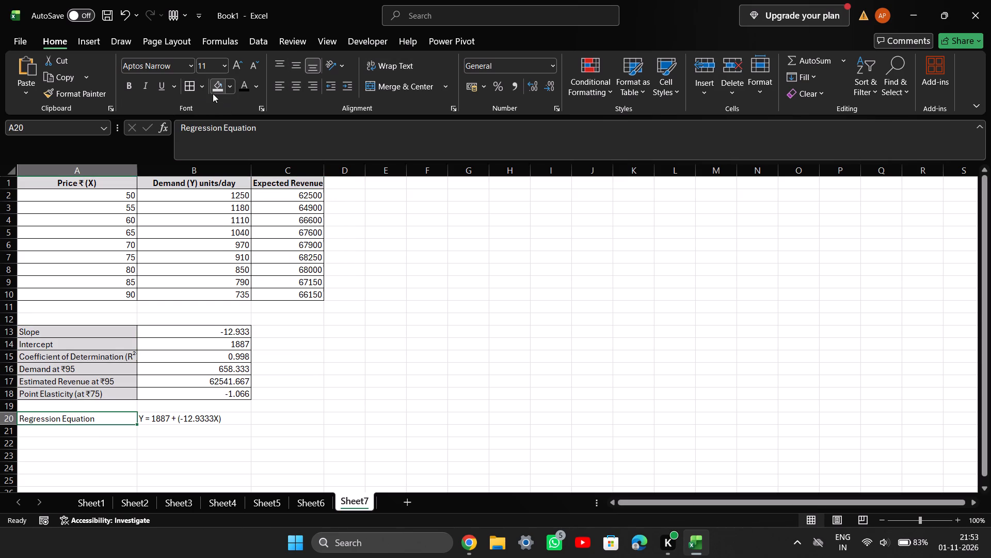
left_click(222, 81)
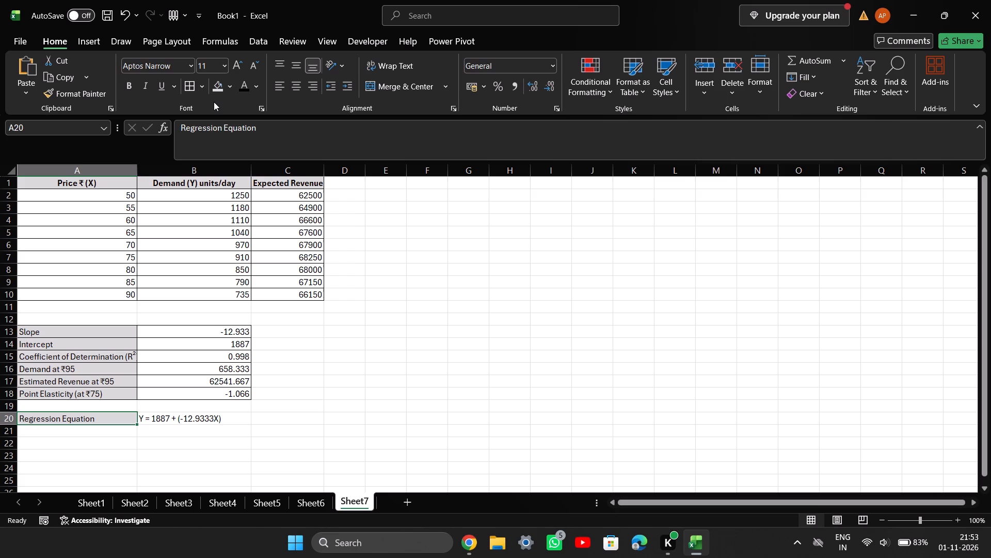
left_click(357, 378)
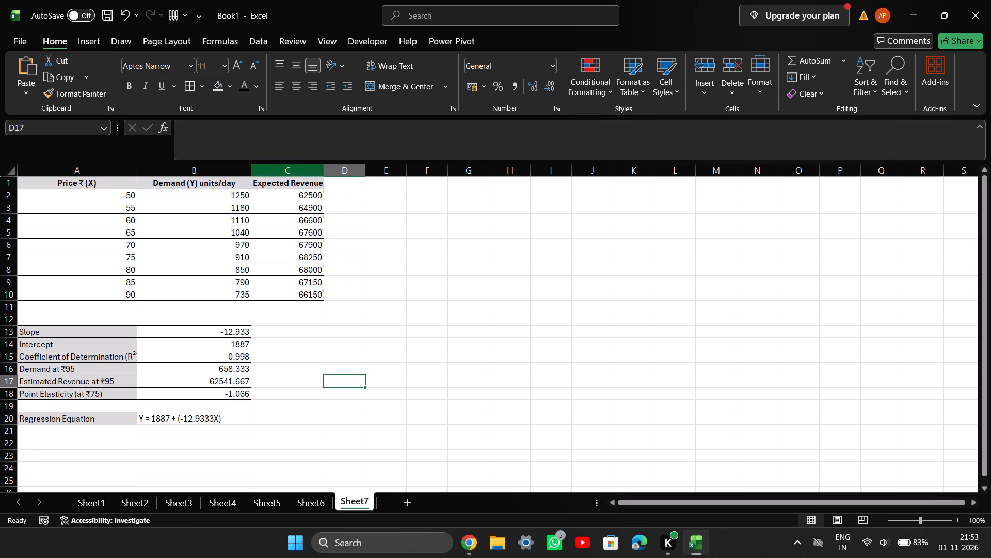
Add a new blank worksheet after Sheet7 and switch back to the BFP Practical PDF in Chrome.
left_click(408, 504)
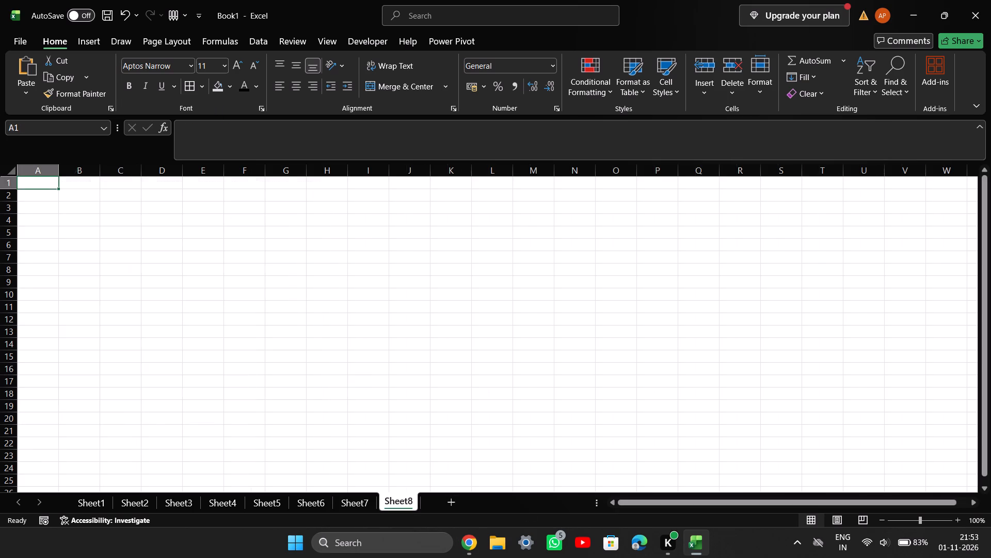
left_click(919, 6)
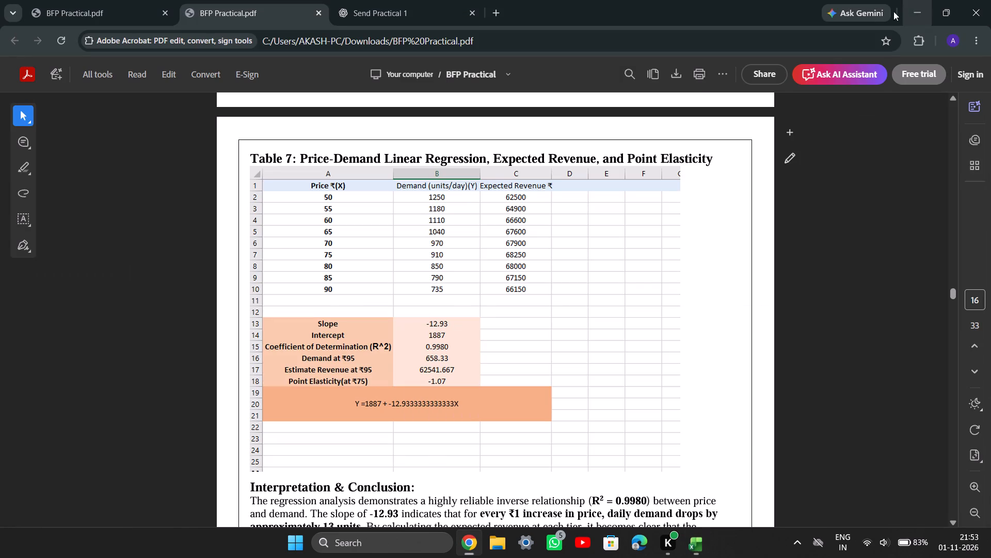